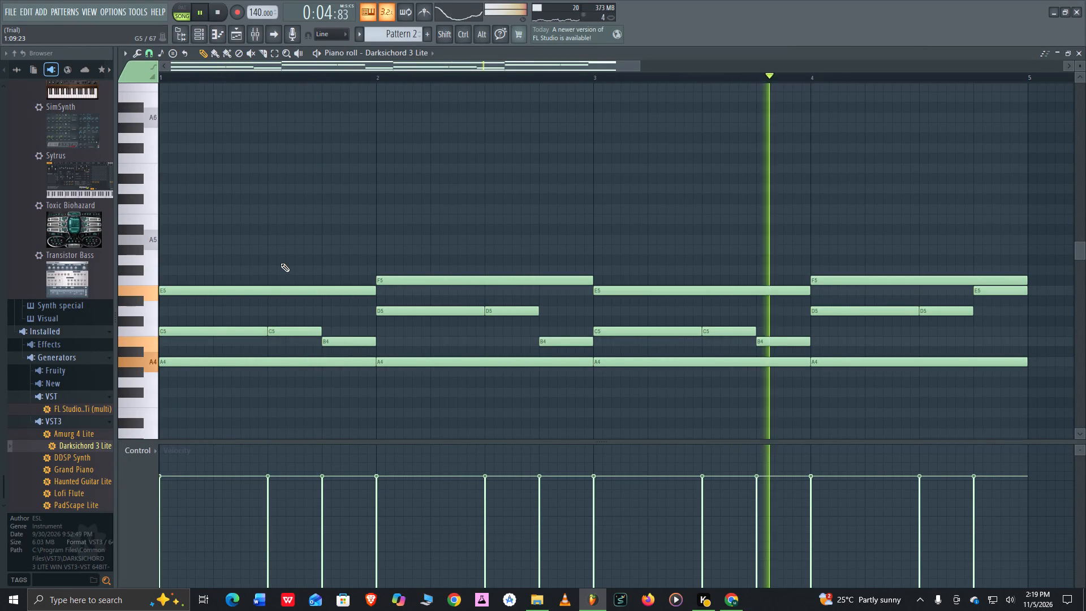
# Copy all the notes in bars 1–4 of the Darksichord 3 Lite pattern into bars 5–8 at the same pitches.
pyautogui.moveTo(641, 64); pyautogui.dragTo(634, 66)
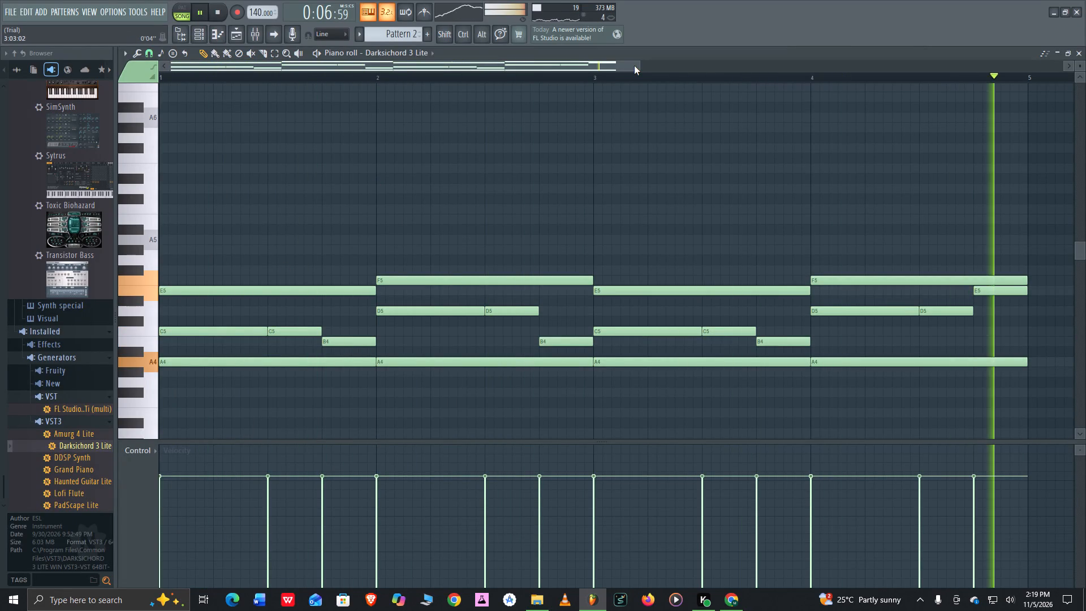
pyautogui.moveTo(634, 66); pyautogui.dragTo(742, 64)
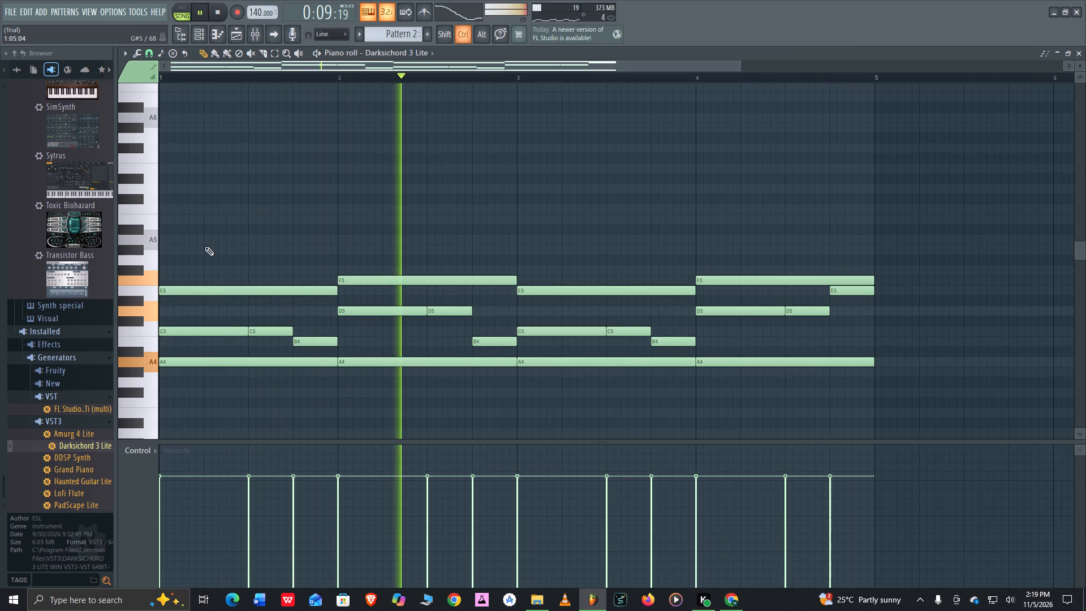
pyautogui.keyDown('ctrl'); pyautogui.moveTo(204, 247); pyautogui.dragTo(875, 386); pyautogui.keyUp('ctrl')
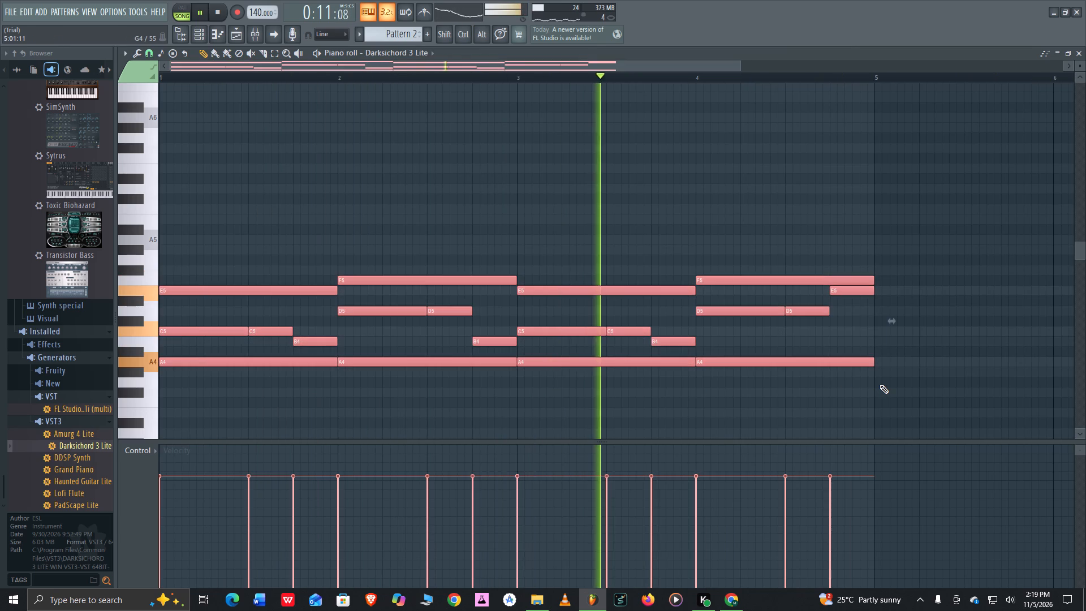
pyautogui.hotkey('ctrl', 'c')
pyautogui.hotkey('ctrl', 'v')
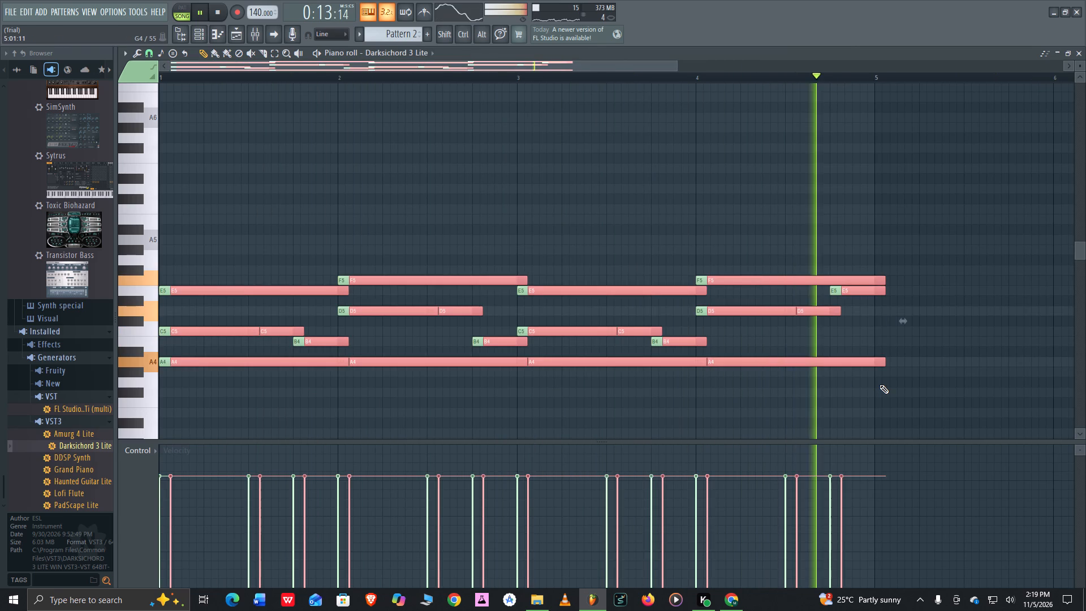
pyautogui.moveTo(693, 291); pyautogui.dragTo(646, 294)
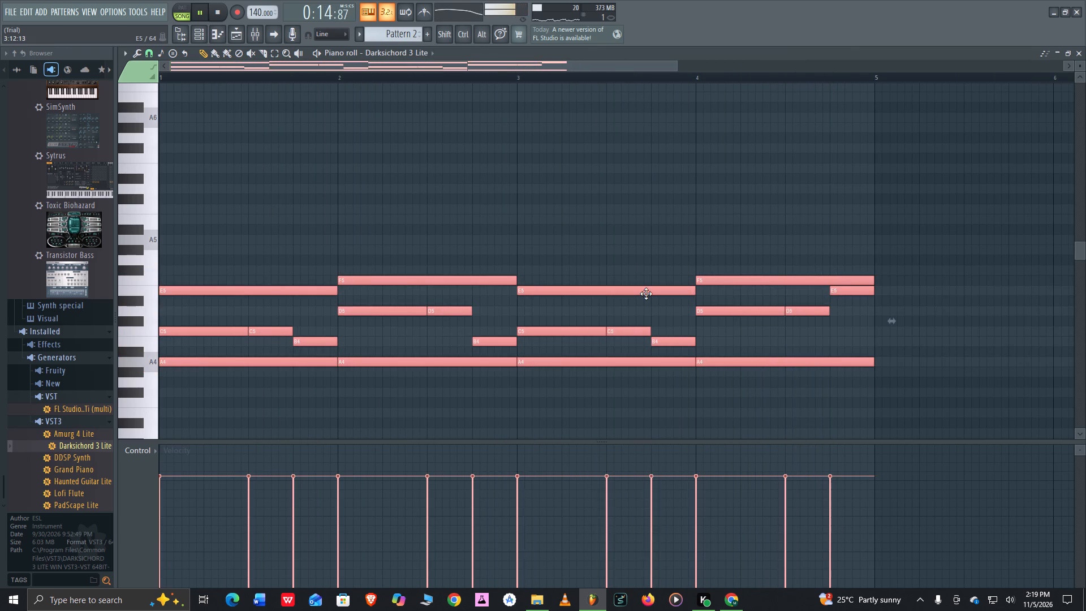
pyautogui.moveTo(646, 294); pyautogui.dragTo(960, 293)
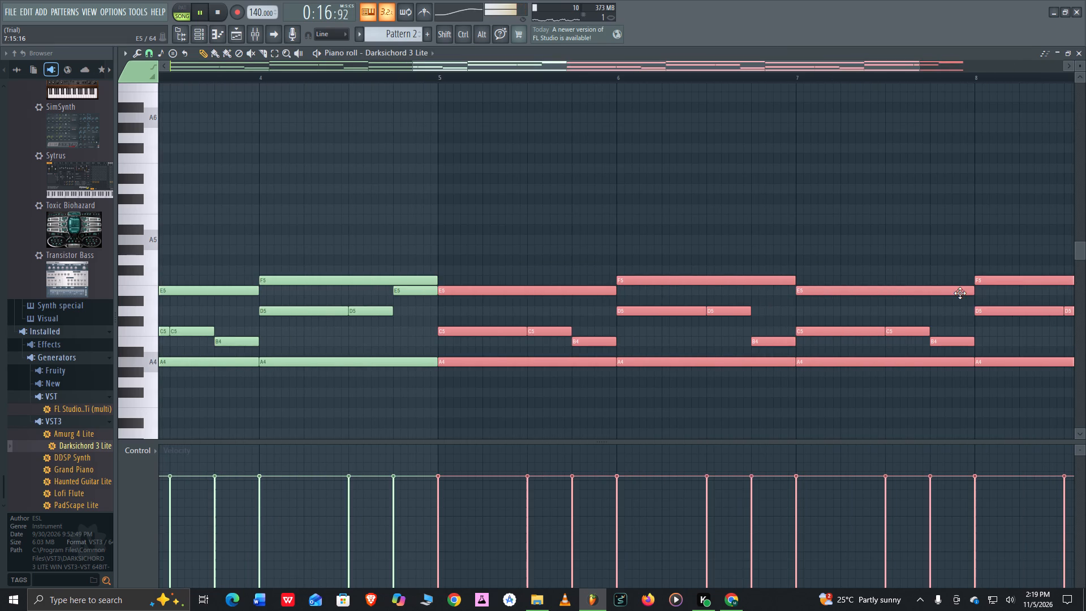
pyautogui.moveTo(960, 293); pyautogui.dragTo(960, 290)
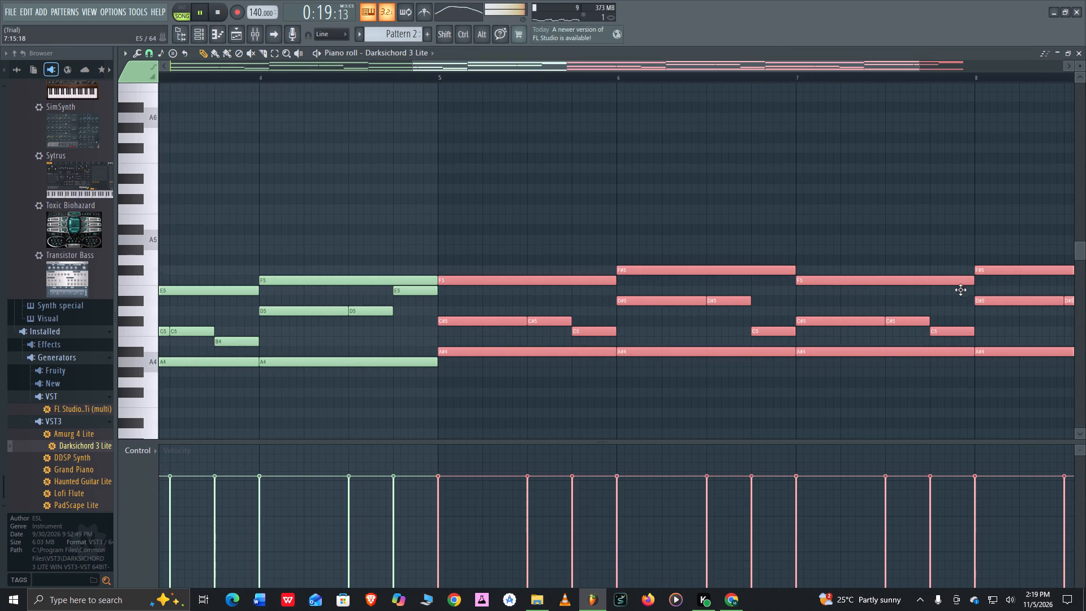
pyautogui.moveTo(960, 290); pyautogui.dragTo(963, 294)
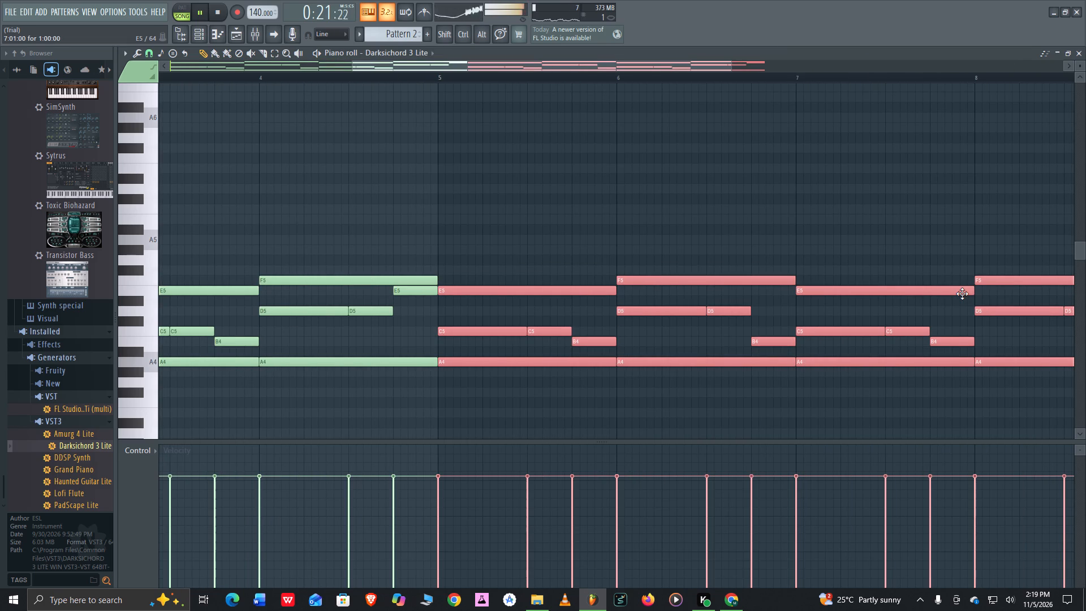
# Transpose the copied notes in bars 5–8 up one octave.
pyautogui.hotkey('ctrl', 'Up')
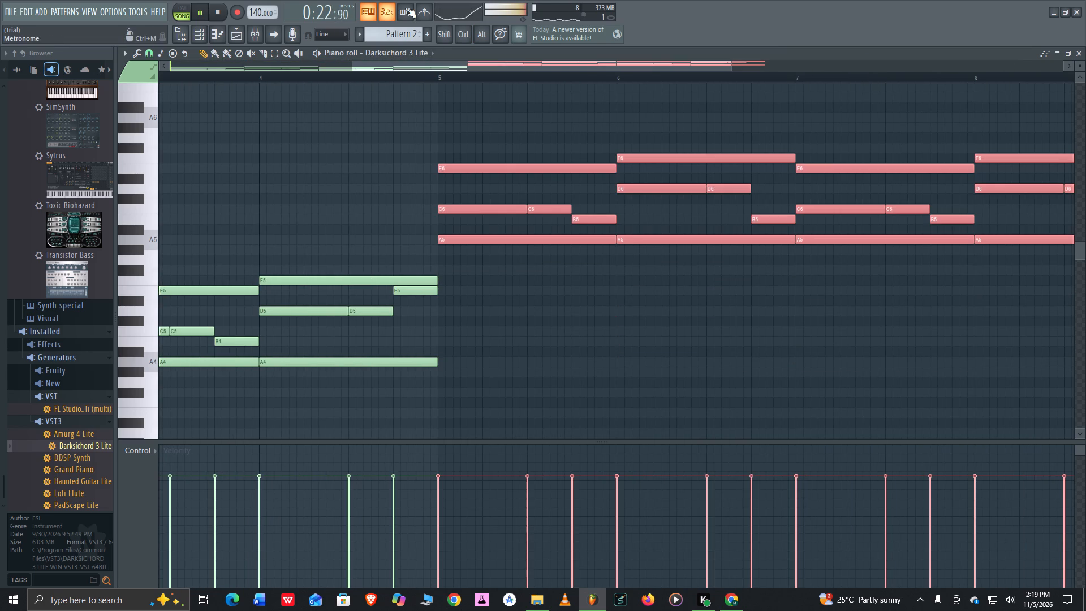
# In the Playlist, delete the second Pattern 2 clip on Track 3 and place it again at bar 5.
pyautogui.click(239, 37)
pyautogui.rightClick(424, 149)
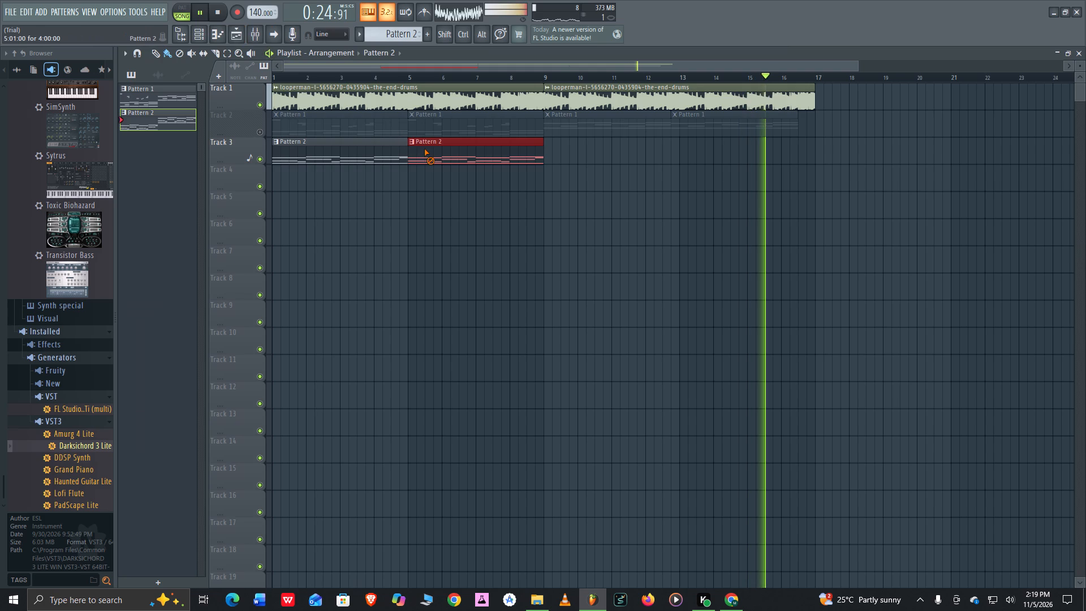
pyautogui.click(402, 147)
pyautogui.click(411, 148)
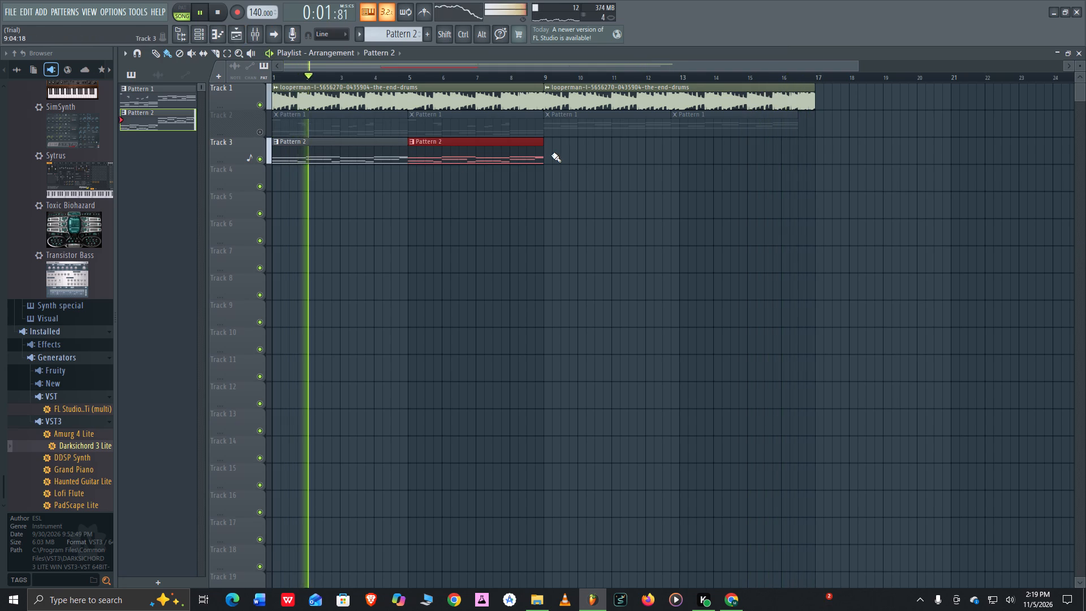
# Place Pattern 2 on Track 4, extend it to eight bars, trim off its first four, and start the remaining octave-up half at bar 9.
pyautogui.click(552, 178)
pyautogui.moveTo(568, 182); pyautogui.dragTo(562, 182)
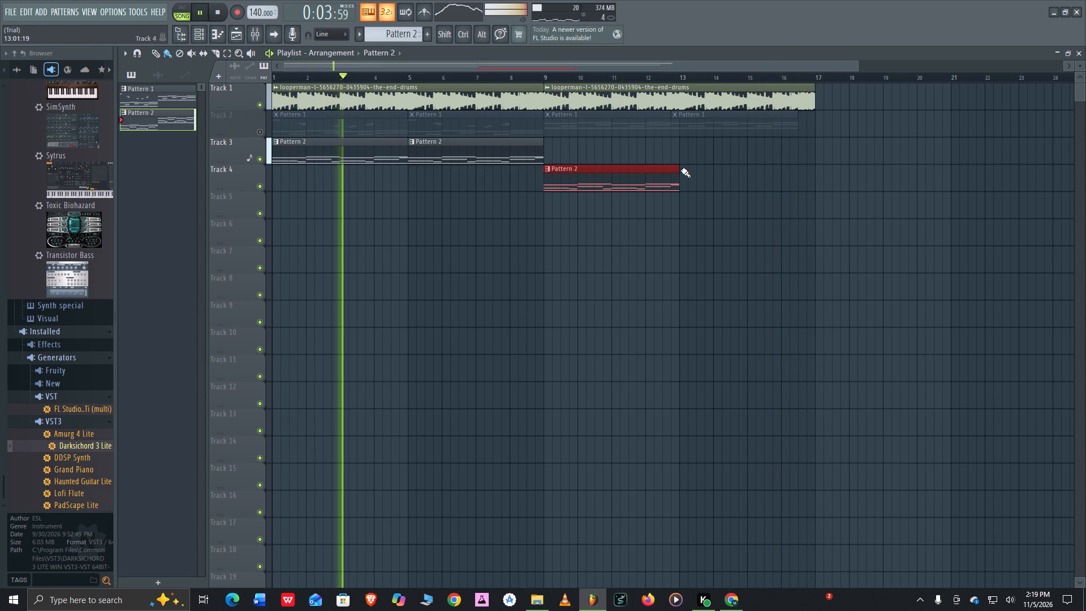
pyautogui.moveTo(679, 167); pyautogui.dragTo(816, 174)
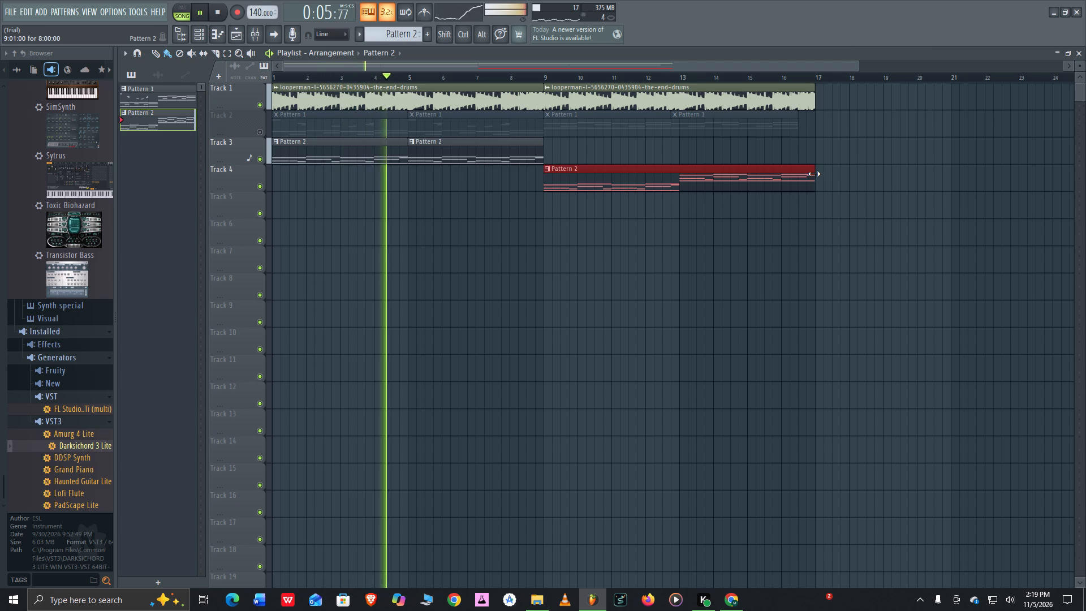
pyautogui.moveTo(542, 169); pyautogui.dragTo(674, 180)
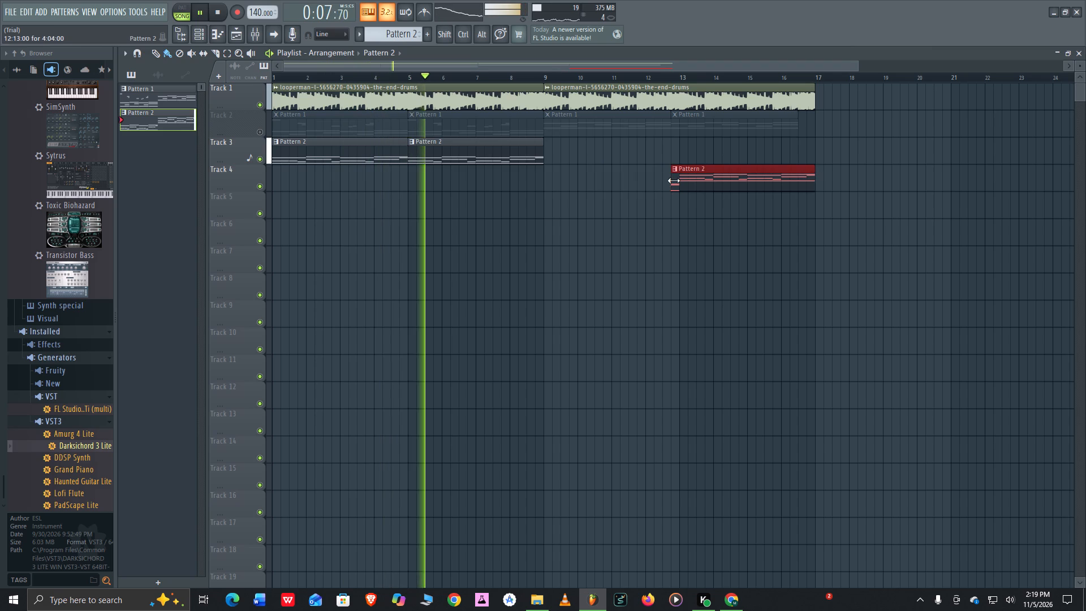
pyautogui.moveTo(674, 180); pyautogui.dragTo(675, 182)
pyautogui.moveTo(709, 184); pyautogui.dragTo(578, 203)
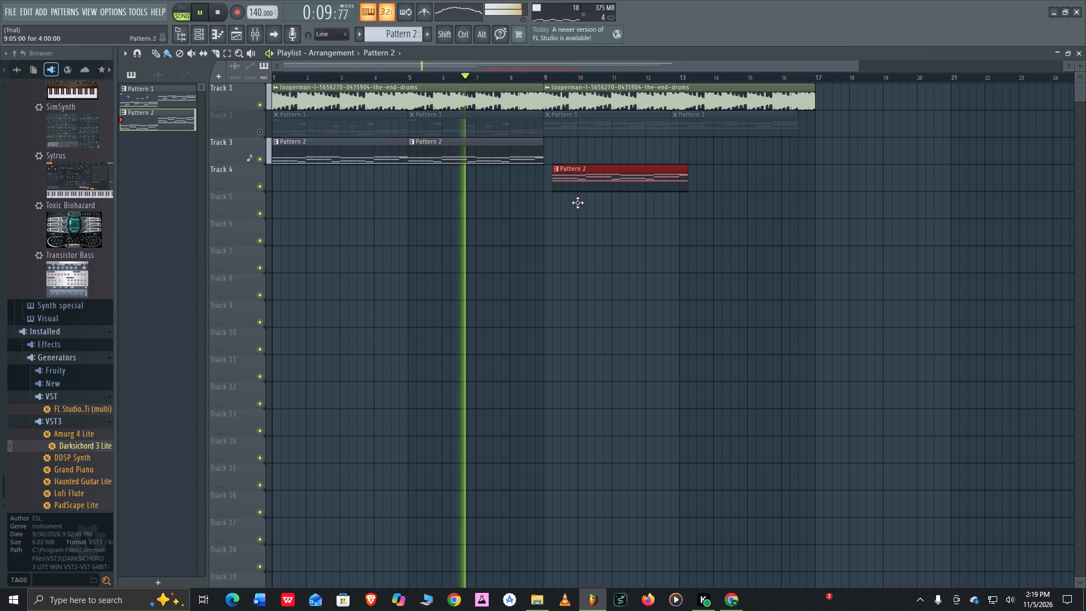
pyautogui.moveTo(578, 203); pyautogui.dragTo(576, 203)
# Place a second copy of the trimmed Pattern 2 clip on Track 4 at bar 13.
pyautogui.click(699, 178)
pyautogui.moveTo(730, 173); pyautogui.dragTo(710, 176)
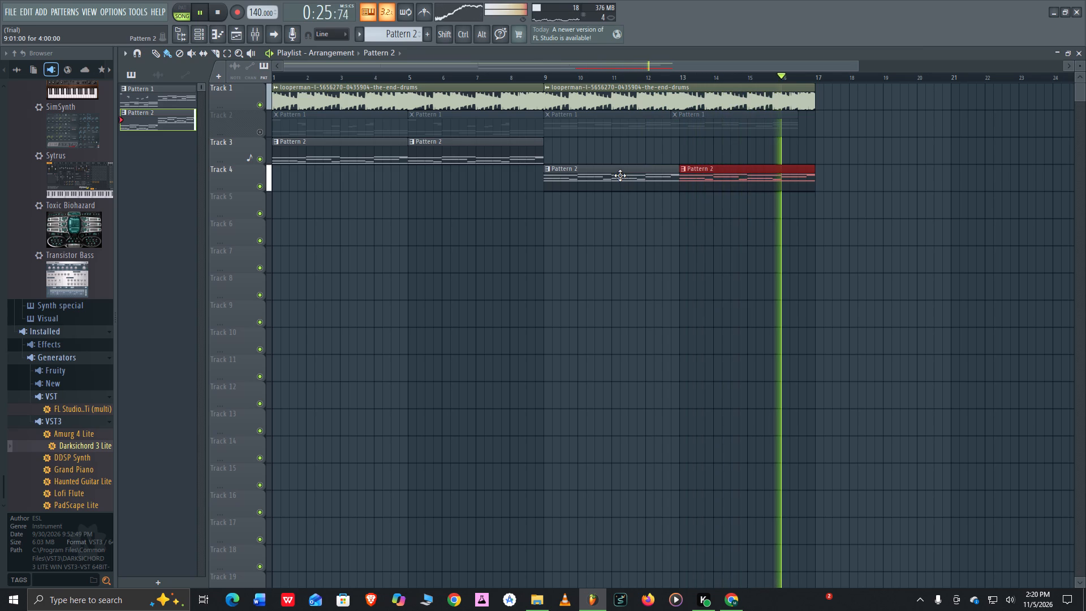
# Open Pattern 2 in the Piano roll and add a one-beat A5 note at the start of bar 1.
pyautogui.doubleClick(601, 179)
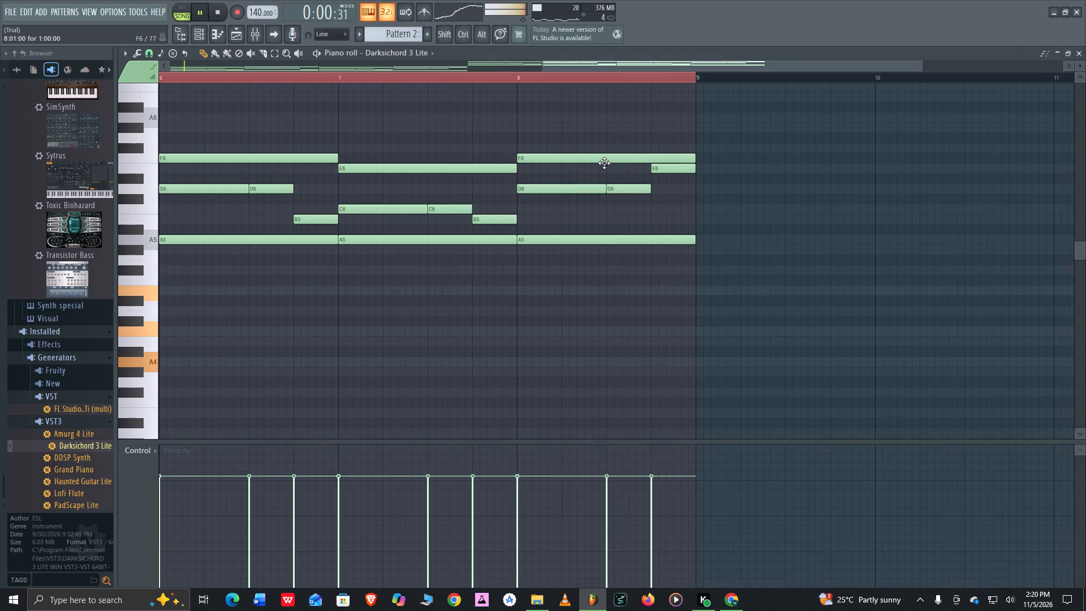
pyautogui.click(470, 61)
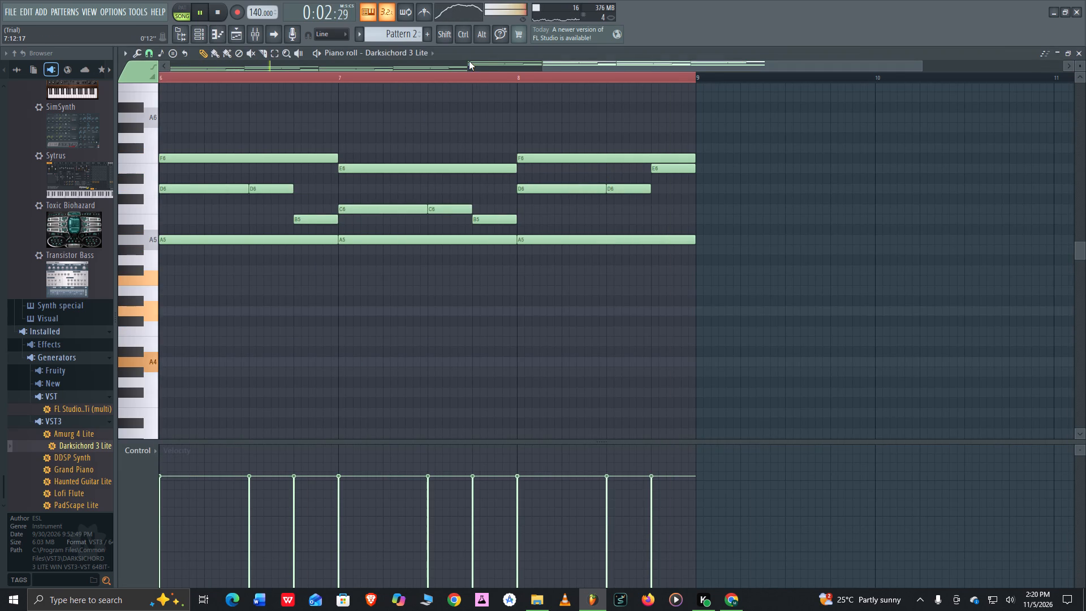
pyautogui.moveTo(579, 65); pyautogui.dragTo(141, 59)
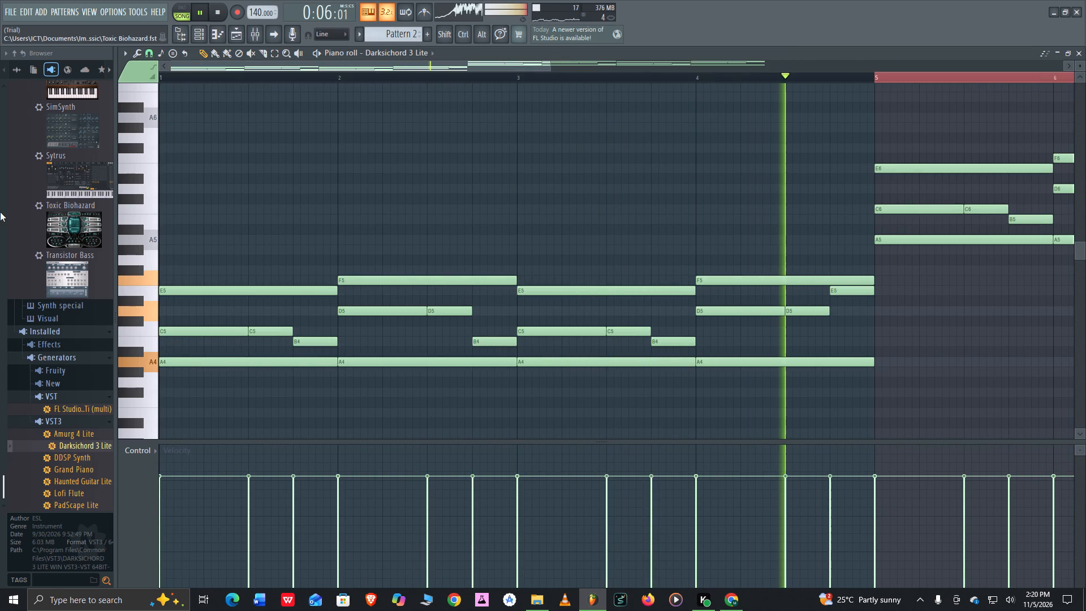
pyautogui.click(165, 221)
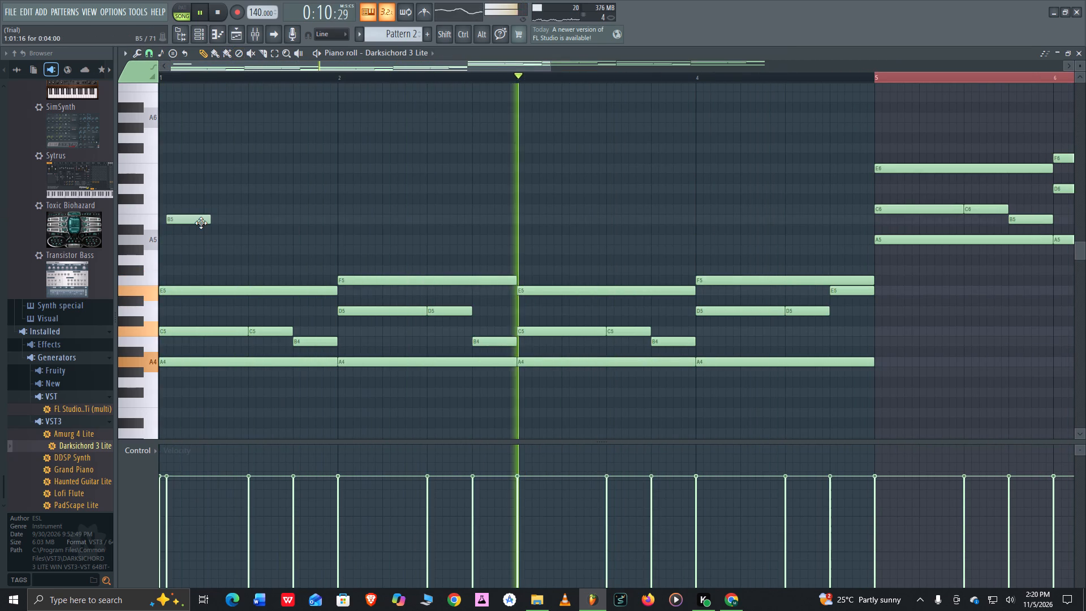
pyautogui.moveTo(199, 221); pyautogui.dragTo(183, 222)
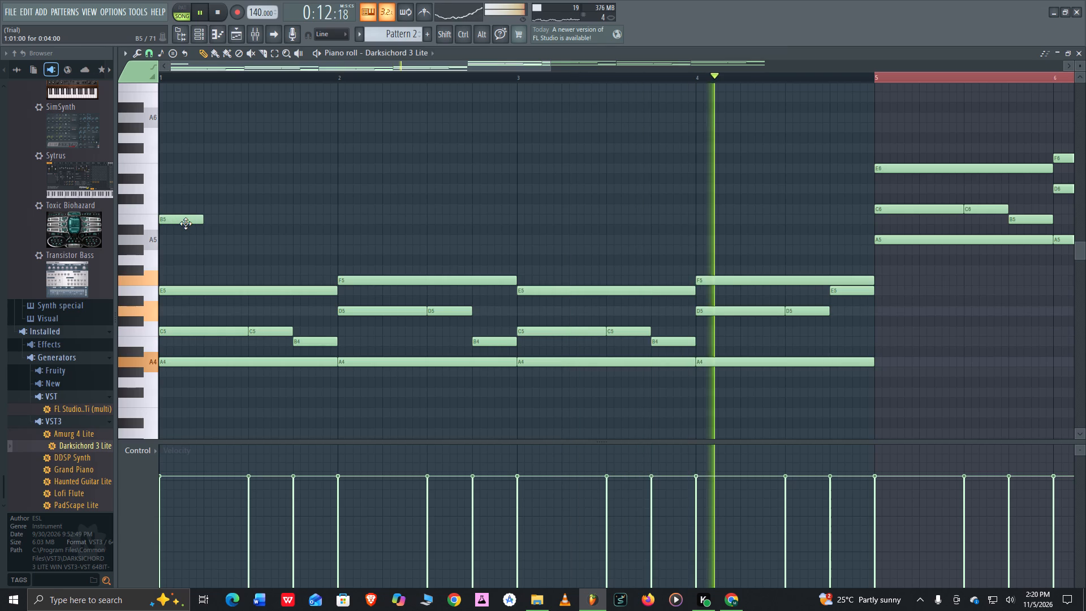
pyautogui.moveTo(188, 218); pyautogui.dragTo(197, 237)
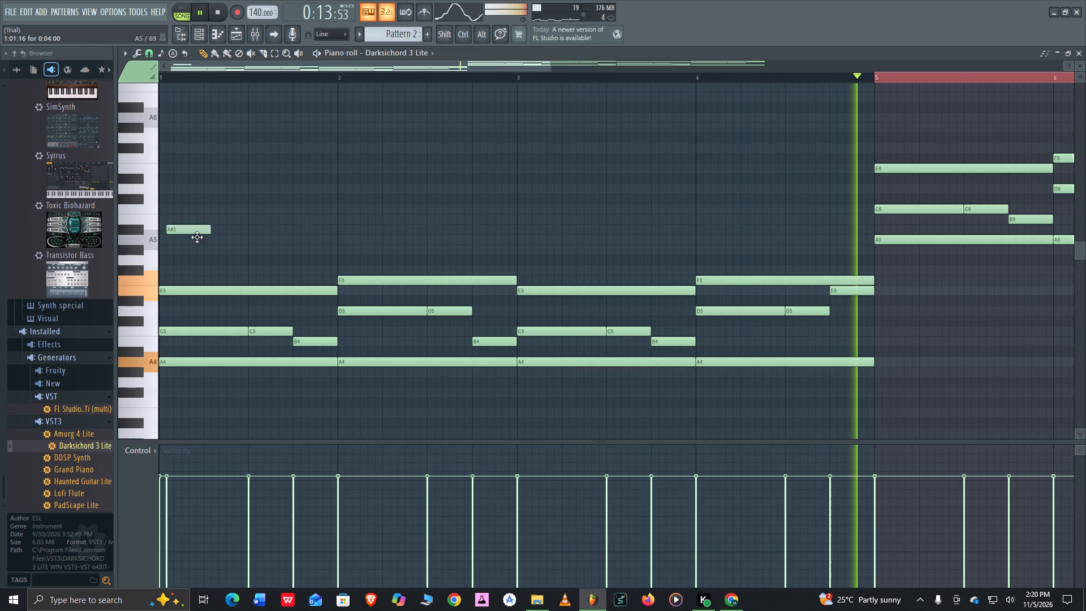
pyautogui.moveTo(197, 237); pyautogui.dragTo(188, 243)
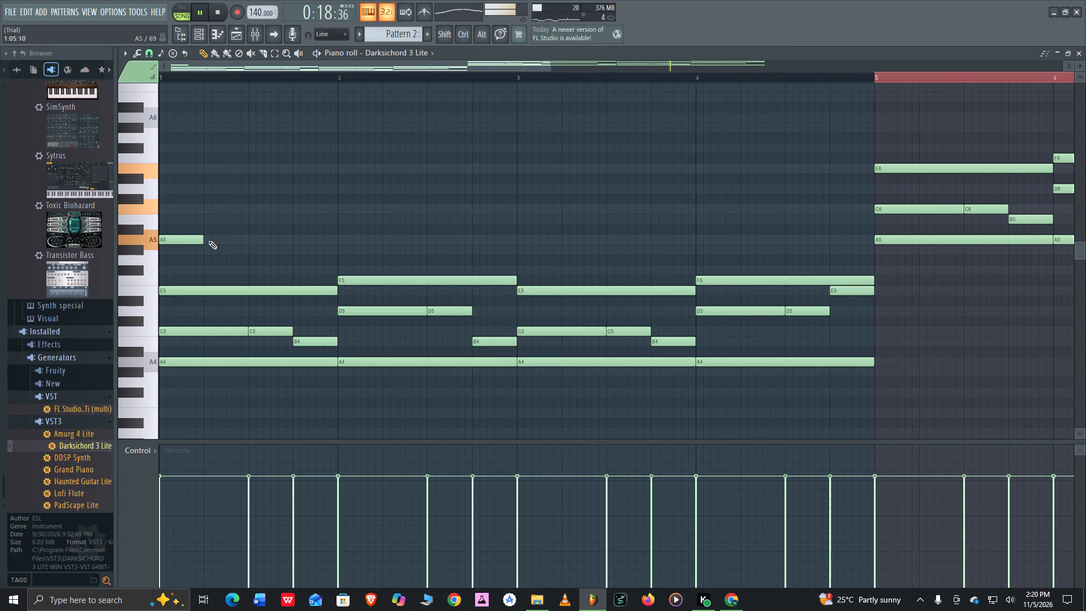
# Continue the melody with one-beat notes alternating B5 and A5, from beat 2 of bar 1 through beat 3 of bar 2.
pyautogui.click(205, 222)
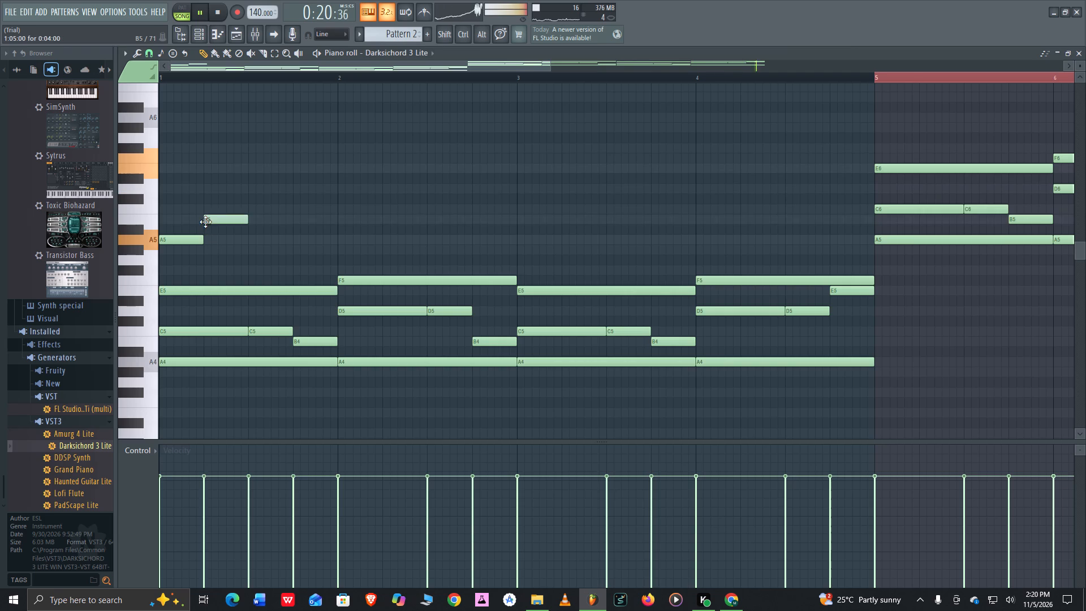
pyautogui.click(250, 238)
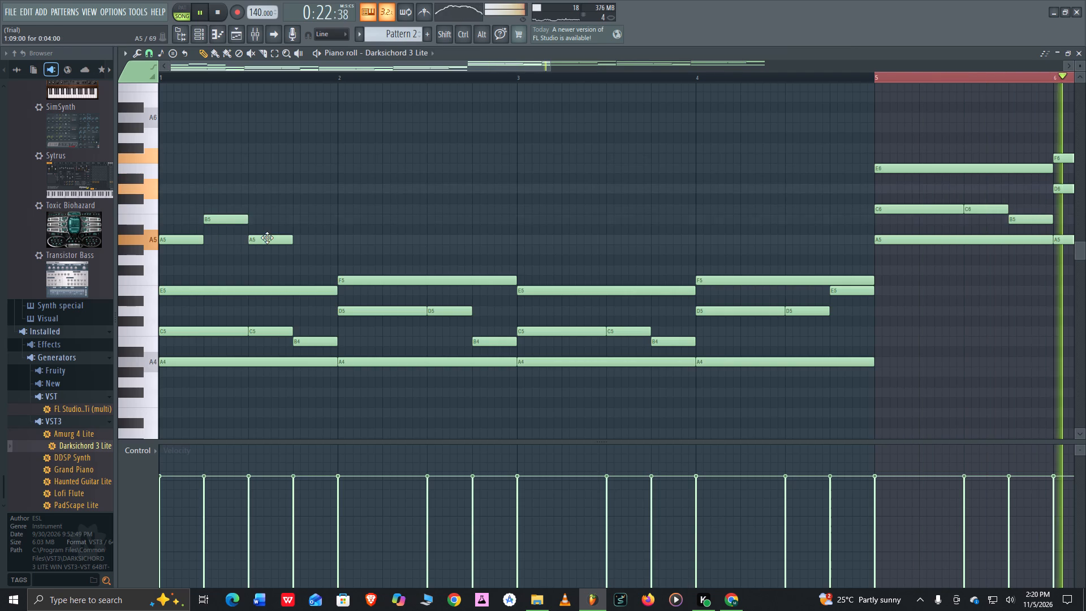
pyautogui.click(294, 218)
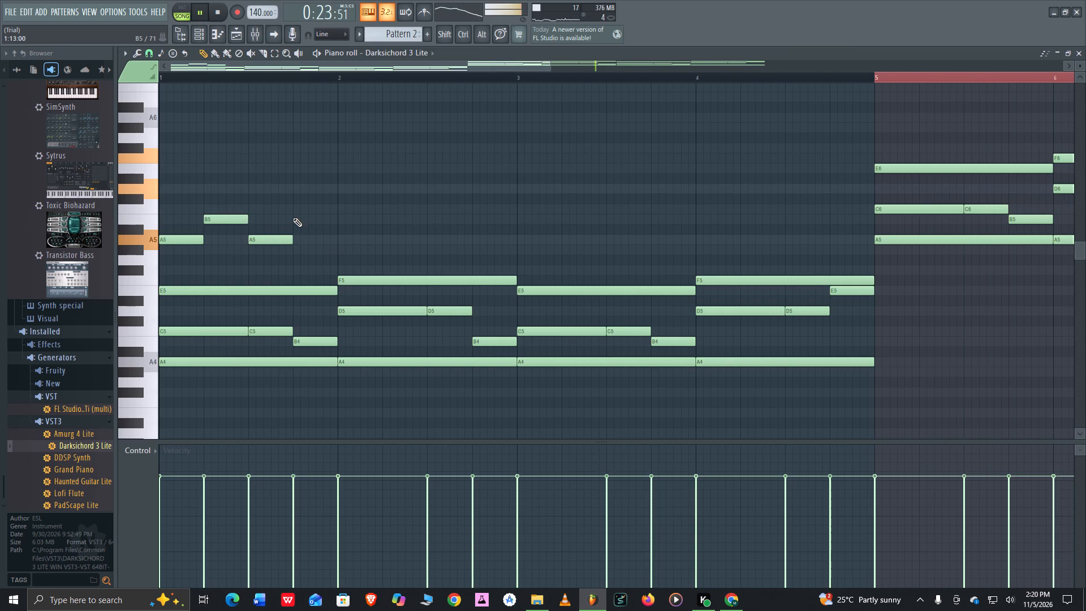
pyautogui.click(338, 241)
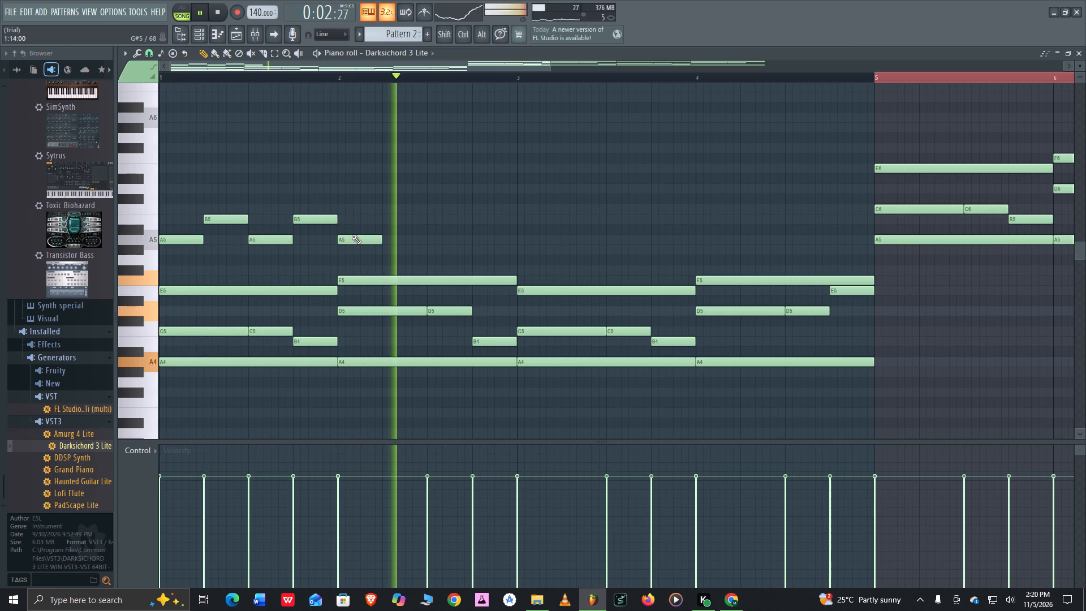
pyautogui.click(386, 219)
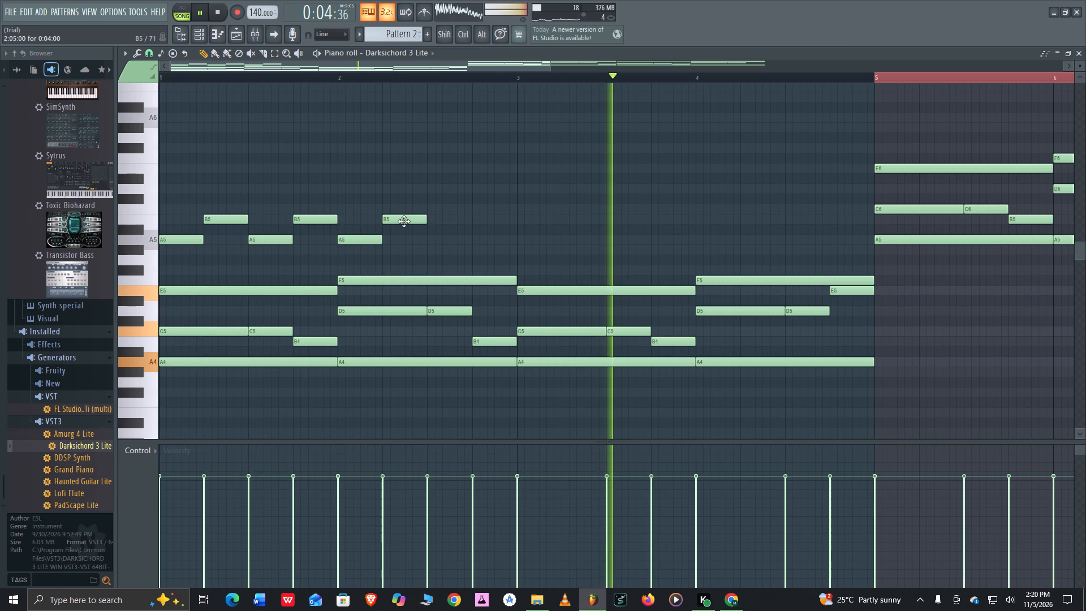
pyautogui.click(428, 239)
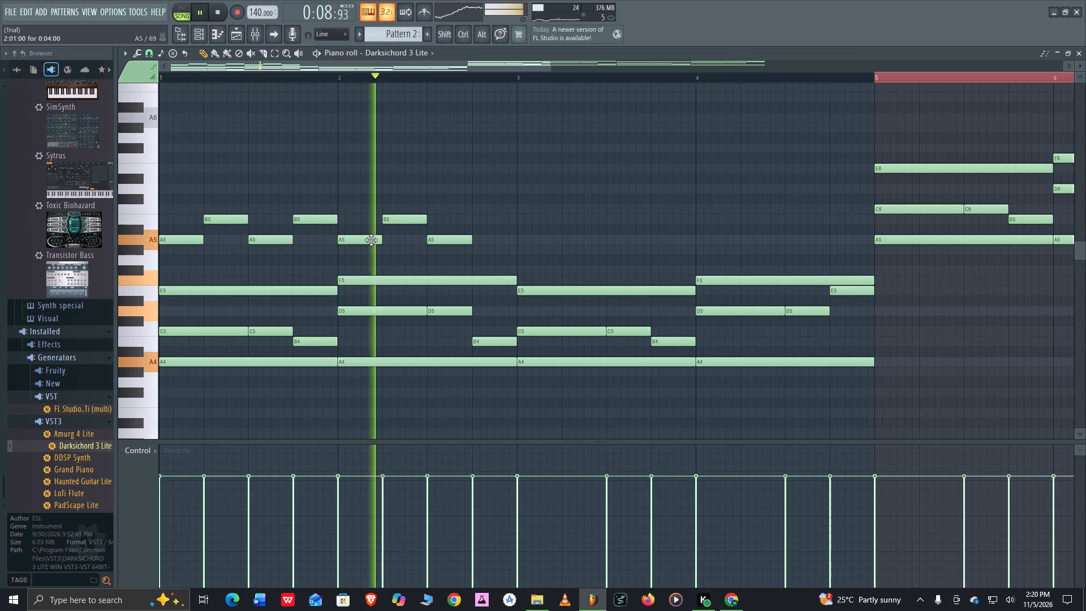
# Delete the A5 notes on beat 1 of bar 2 and beat 3 of bar 1.
pyautogui.moveTo(371, 240); pyautogui.dragTo(353, 240, button='right')
pyautogui.moveTo(279, 239); pyautogui.dragTo(268, 240, button='right')
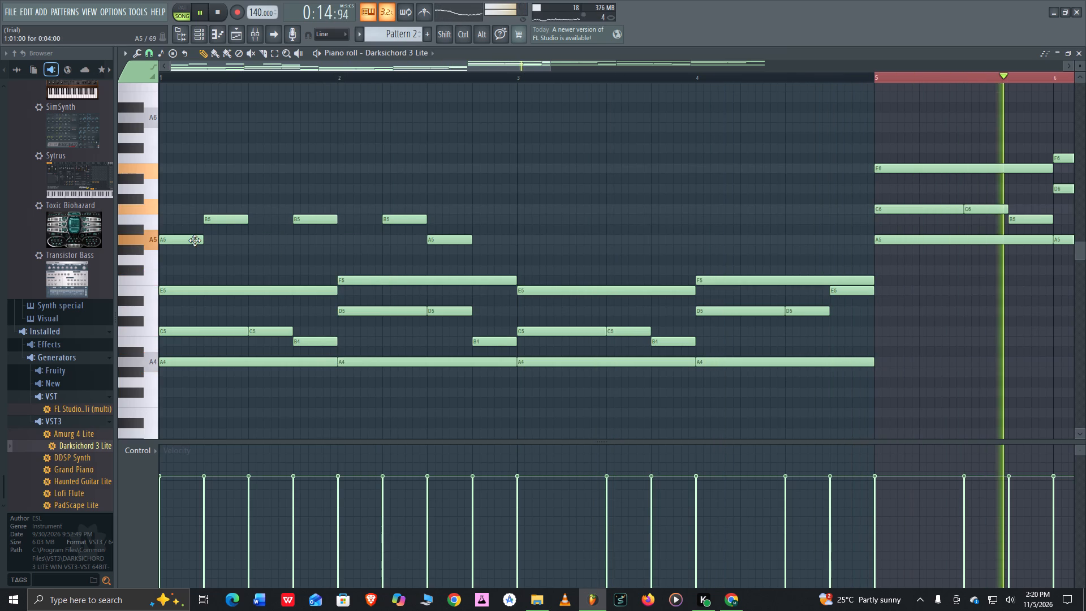
# Transpose the five remaining A5 and B5 melody notes in bars 1–2 up one octave.
pyautogui.keyDown('ctrl'); pyautogui.moveTo(186, 212); pyautogui.dragTo(476, 274); pyautogui.keyUp('ctrl')
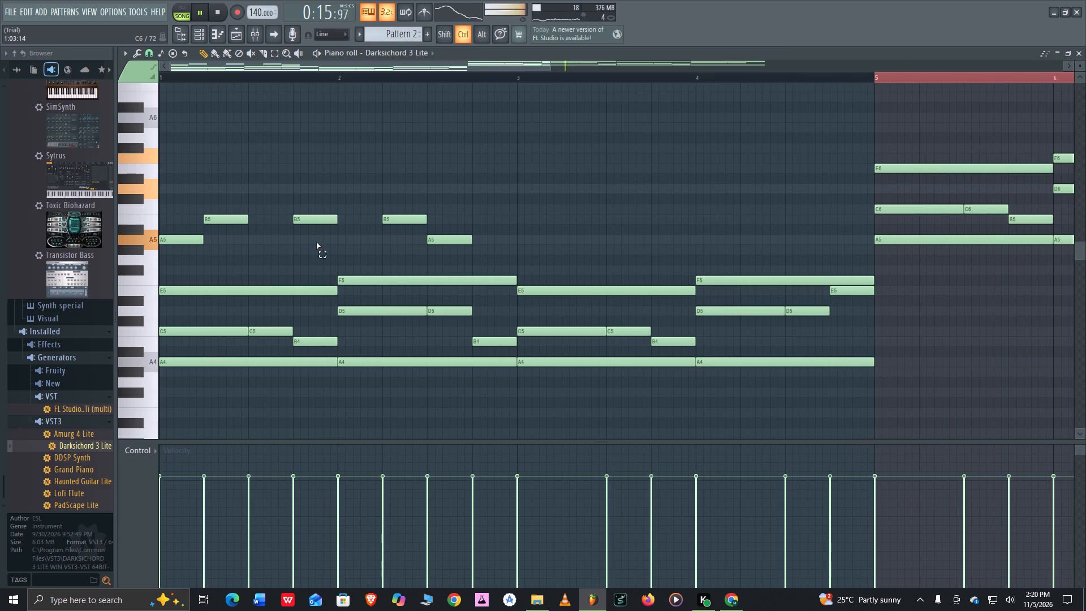
pyautogui.hotkey('ctrl', 'Up')
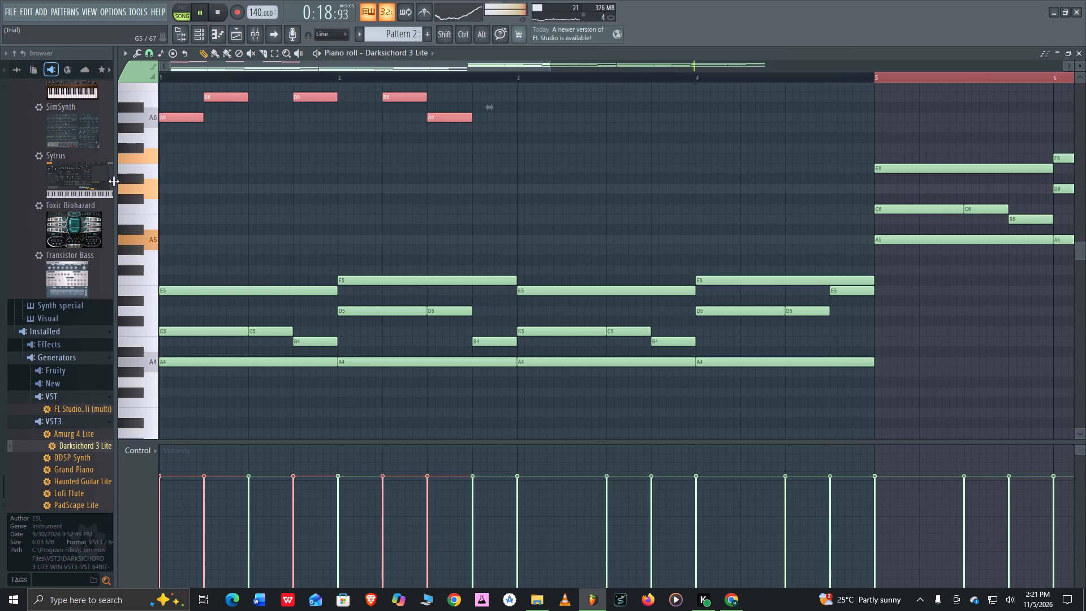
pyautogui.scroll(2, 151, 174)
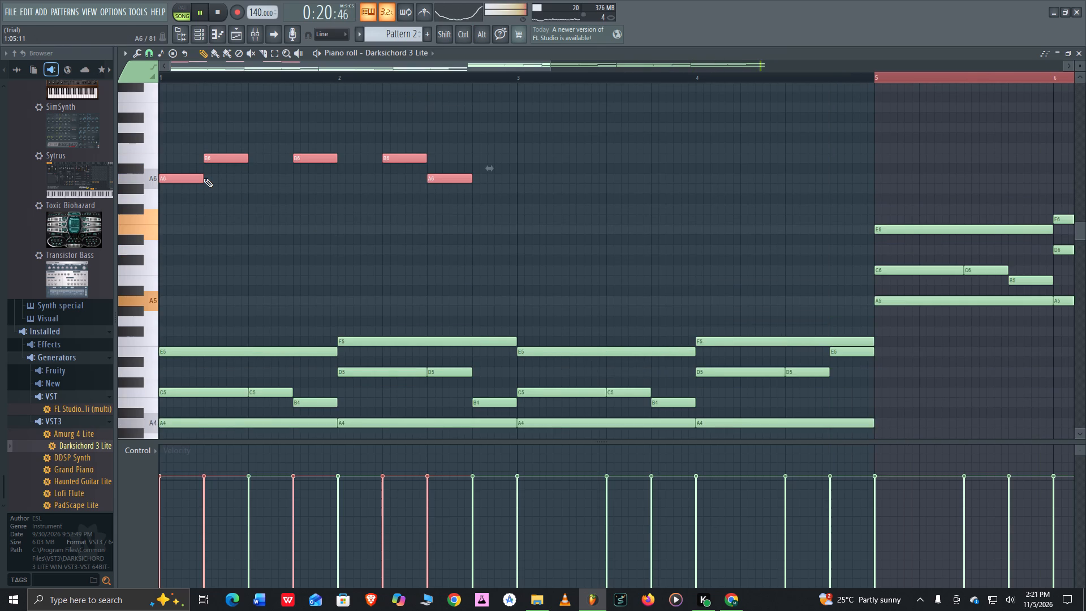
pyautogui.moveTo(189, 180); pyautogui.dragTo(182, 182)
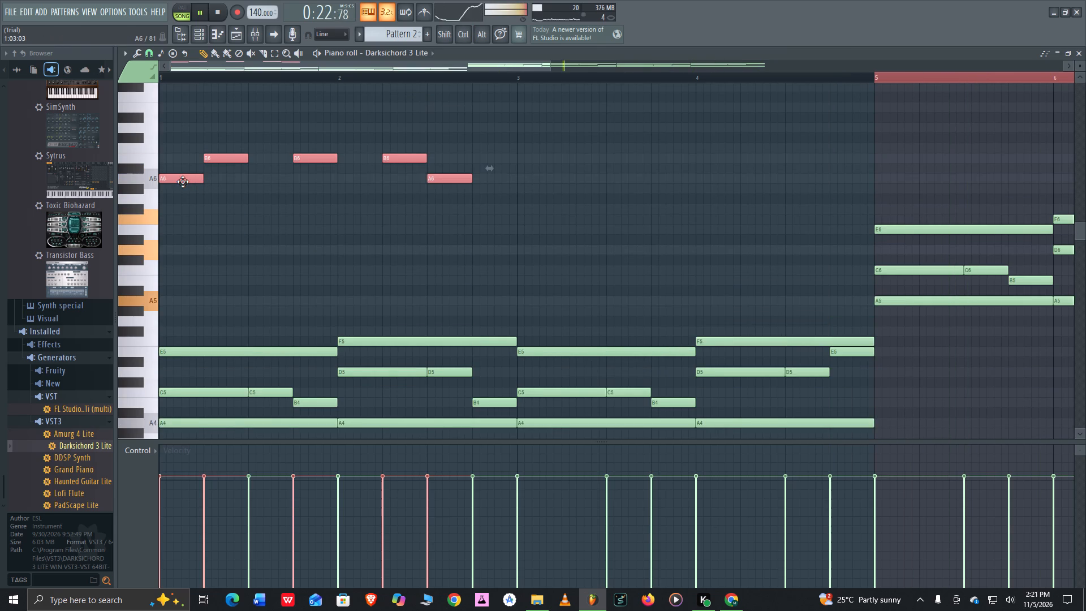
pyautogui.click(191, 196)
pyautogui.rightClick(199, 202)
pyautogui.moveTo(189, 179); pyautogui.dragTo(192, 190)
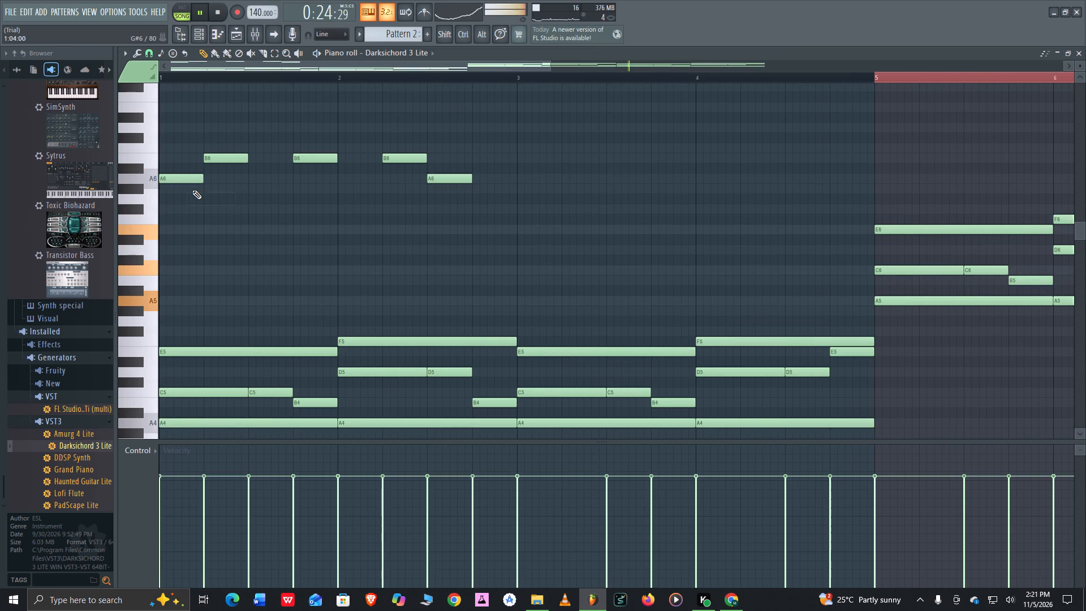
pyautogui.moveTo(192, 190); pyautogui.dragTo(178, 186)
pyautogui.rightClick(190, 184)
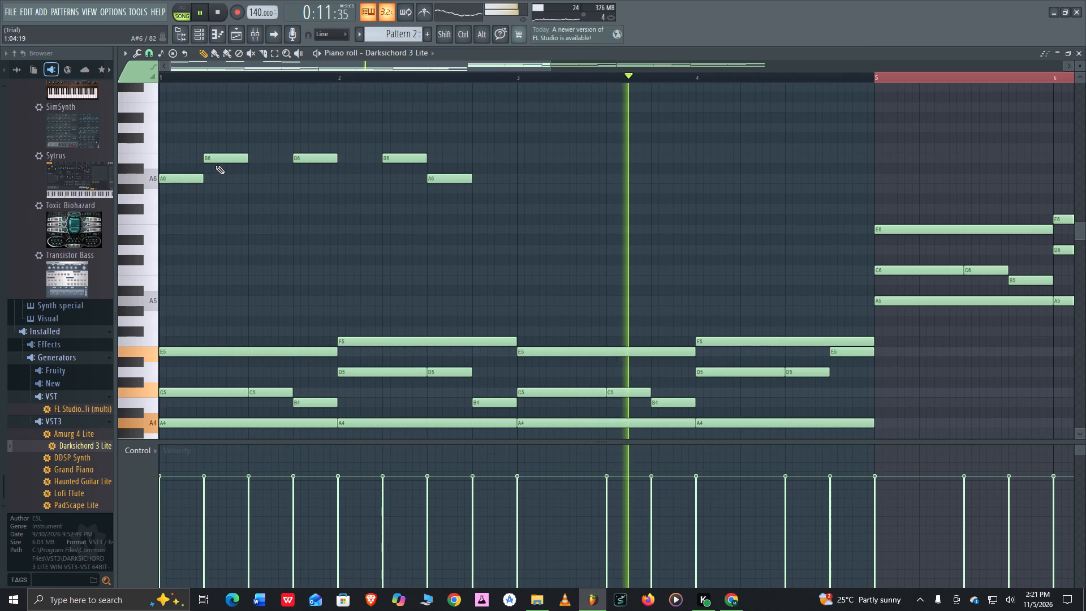
# Delete all five A6 and B6 melody notes in bars 1–2.
pyautogui.moveTo(222, 160); pyautogui.dragTo(322, 157, button='right')
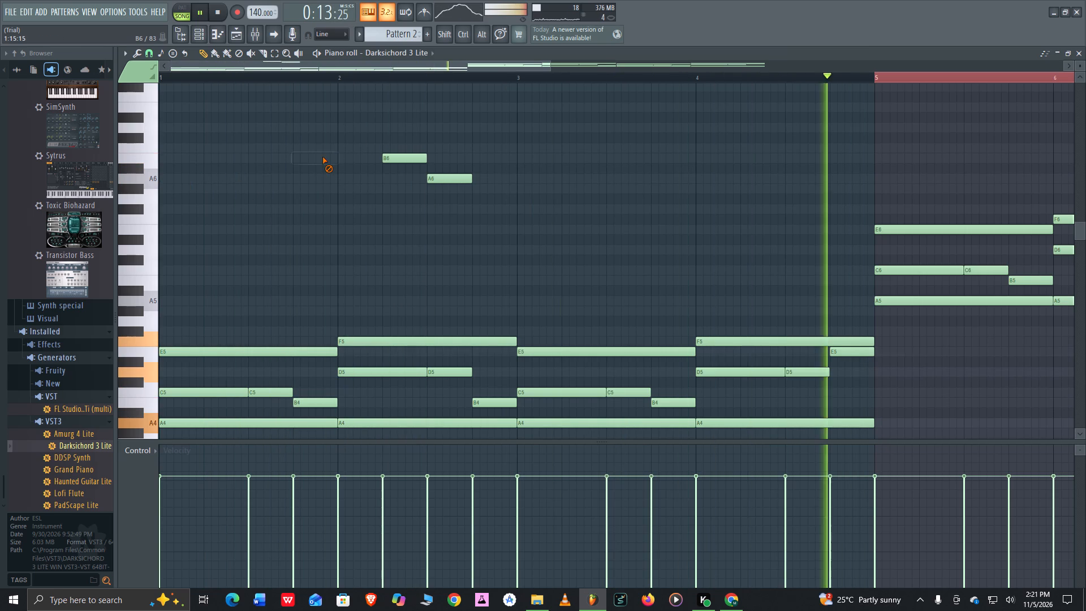
pyautogui.moveTo(322, 157); pyautogui.dragTo(434, 177, button='right')
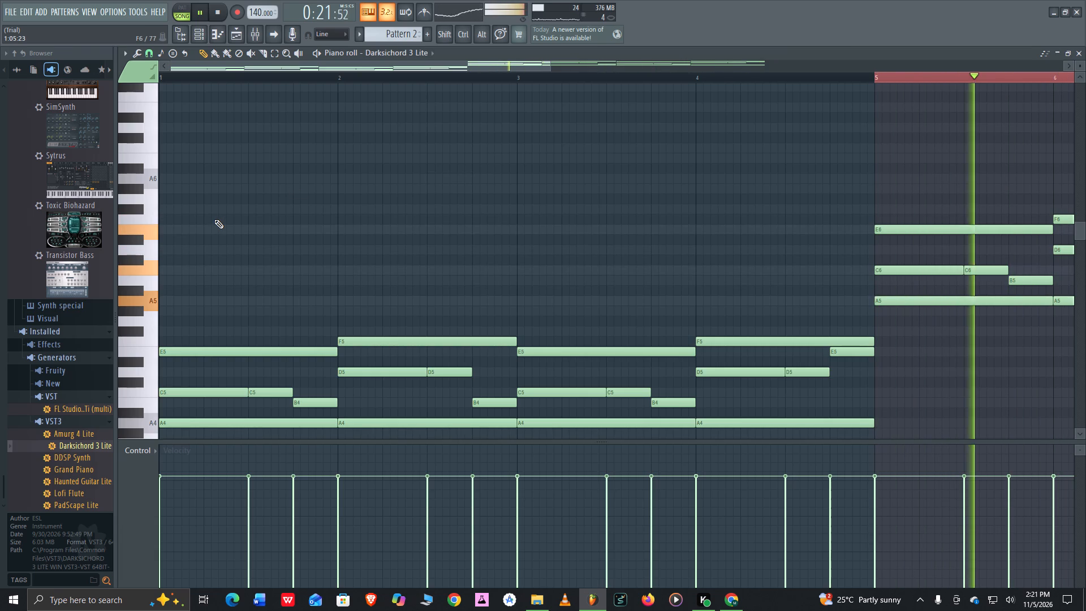
# Start a low line below the chords with a one-bar A3 note in bar 1 and a one-bar B3 note in bar 2.
pyautogui.scroll(-7, 214, 220)
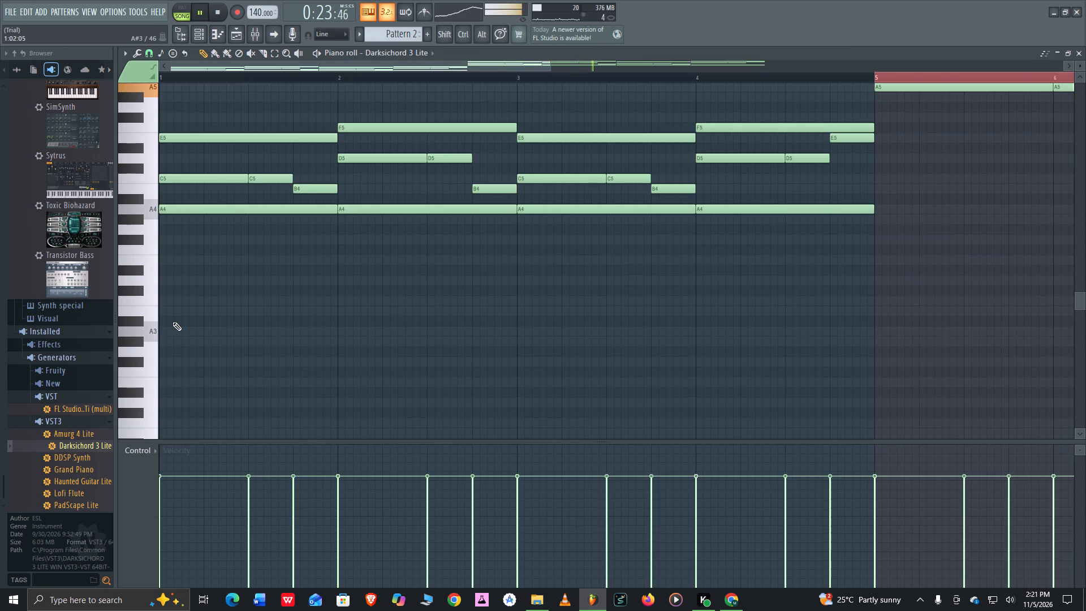
pyautogui.click(160, 333)
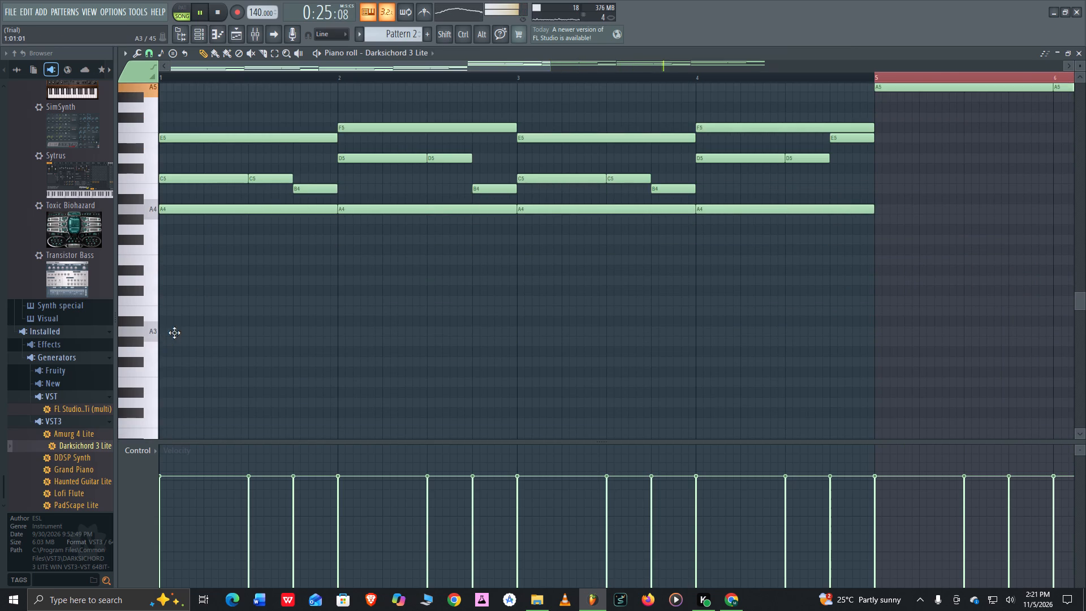
pyautogui.moveTo(200, 332); pyautogui.dragTo(331, 340)
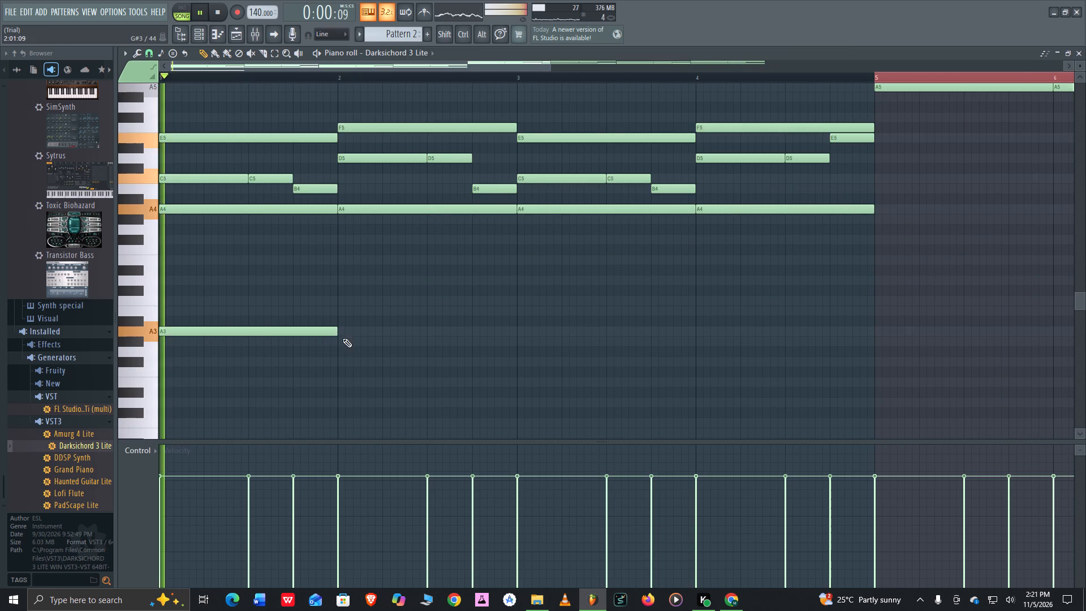
pyautogui.click(382, 341)
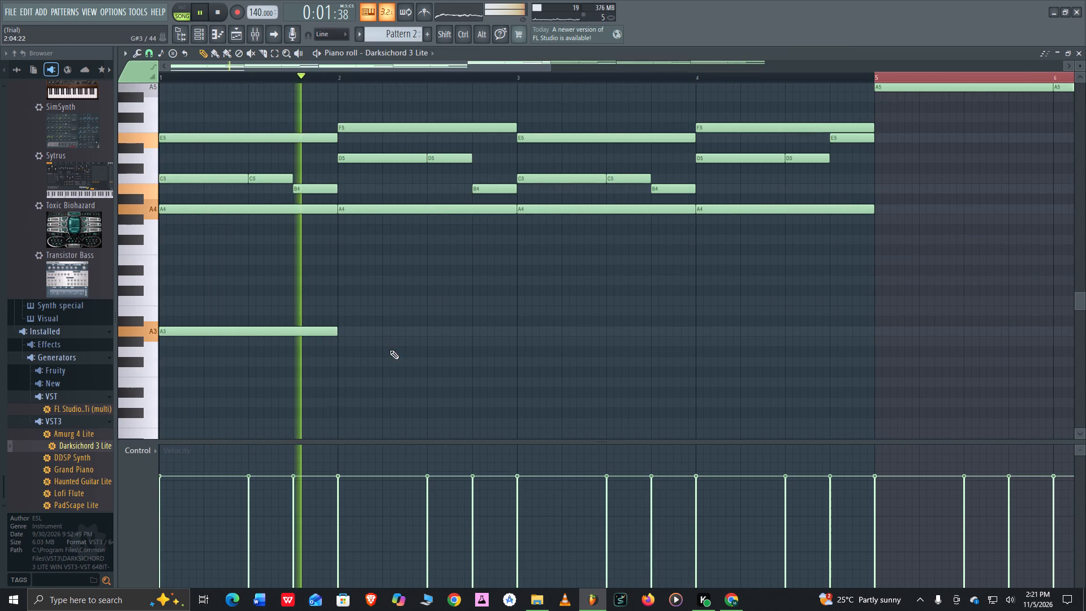
pyautogui.moveTo(423, 343); pyautogui.dragTo(420, 329)
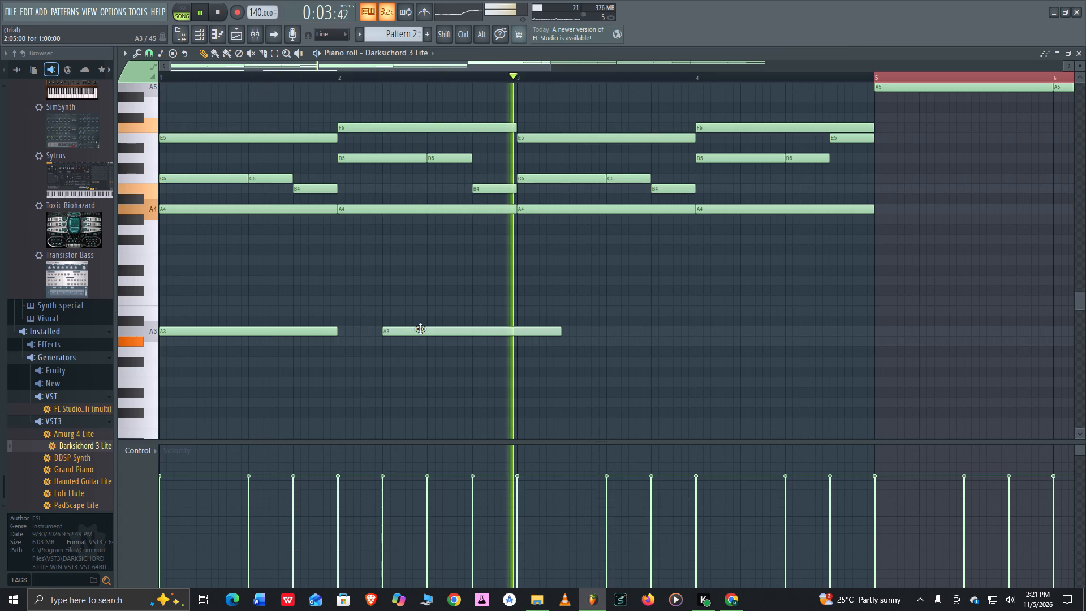
pyautogui.moveTo(420, 329); pyautogui.dragTo(378, 335)
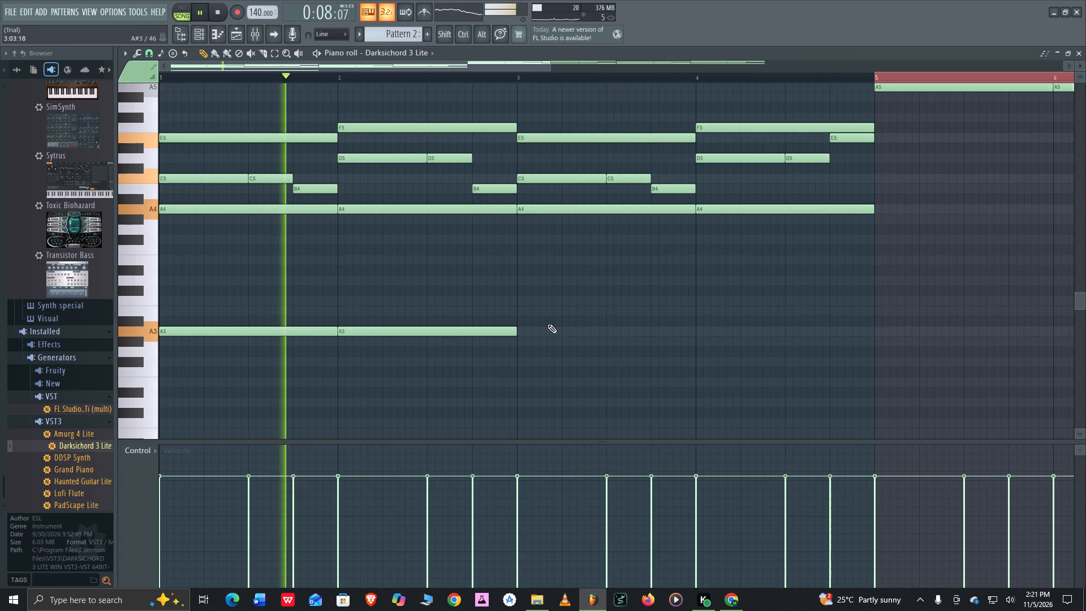
pyautogui.moveTo(469, 333); pyautogui.dragTo(470, 311)
# Continue the low line in bar 3 with a three-beat A3 note followed by a one-beat B3 note on beat 4.
pyautogui.click(517, 333)
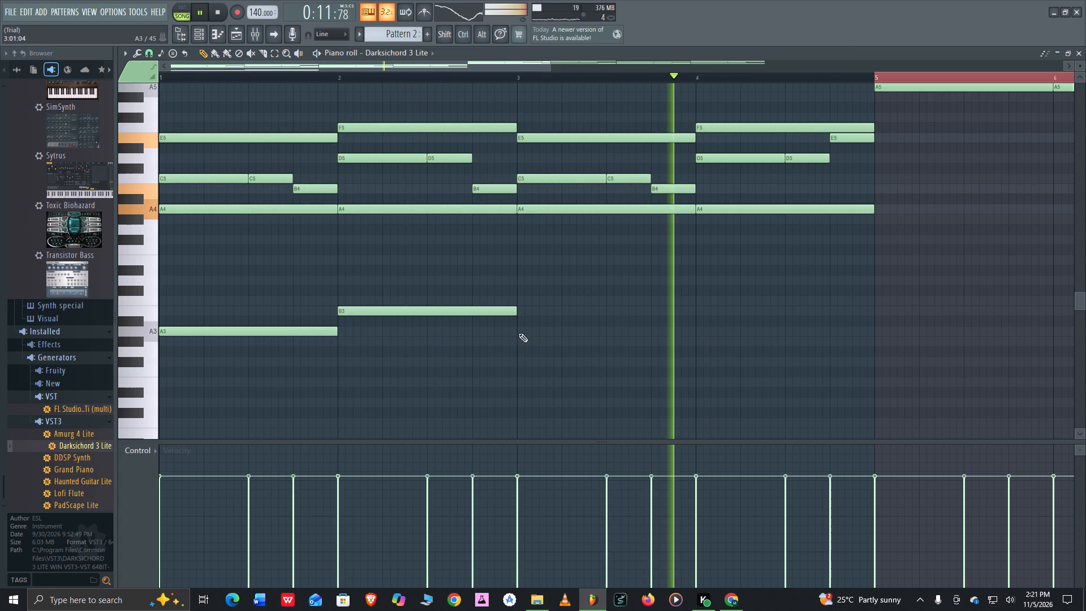
pyautogui.moveTo(693, 332); pyautogui.dragTo(653, 338)
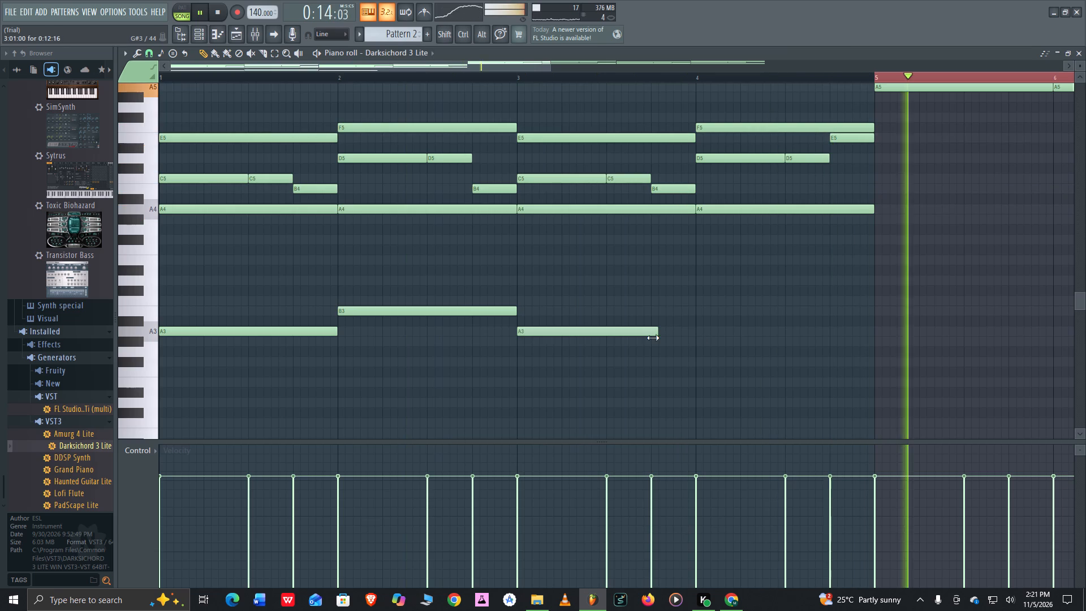
pyautogui.moveTo(653, 338); pyautogui.dragTo(650, 339)
pyautogui.click(653, 311)
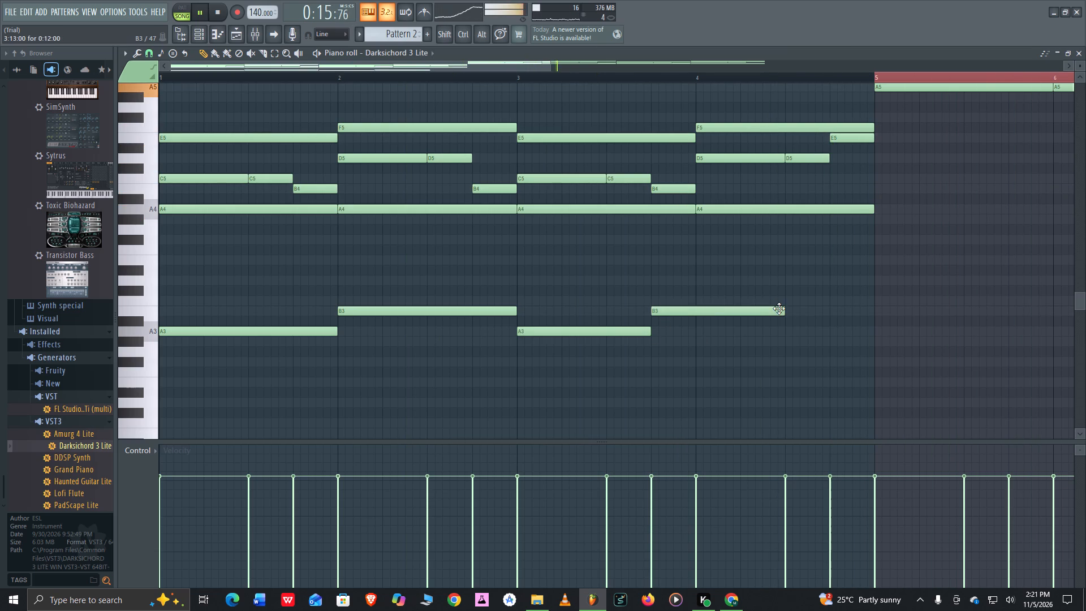
pyautogui.moveTo(784, 309); pyautogui.dragTo(695, 325)
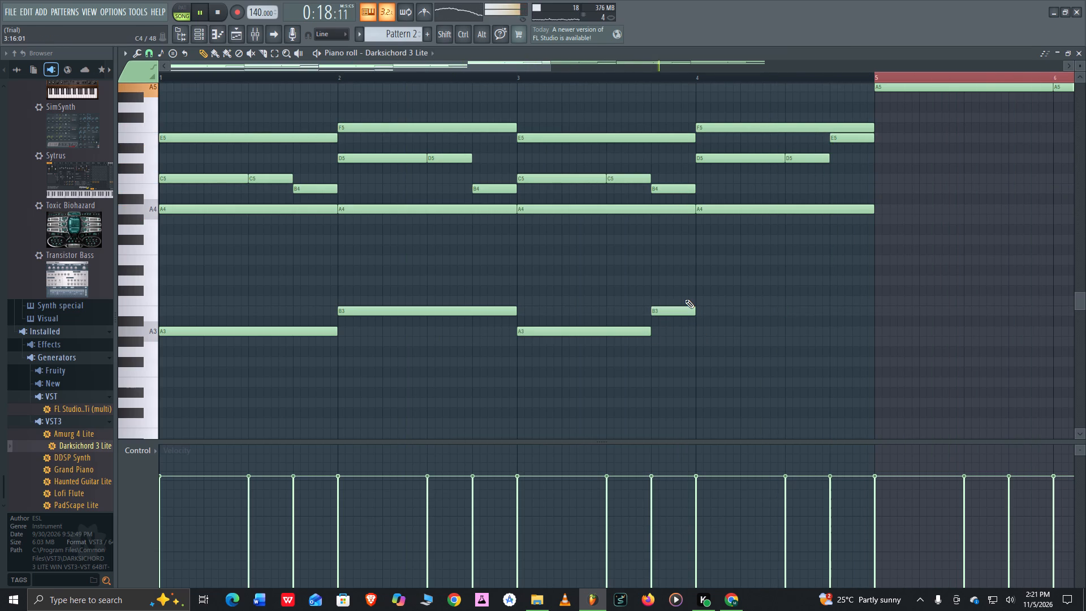
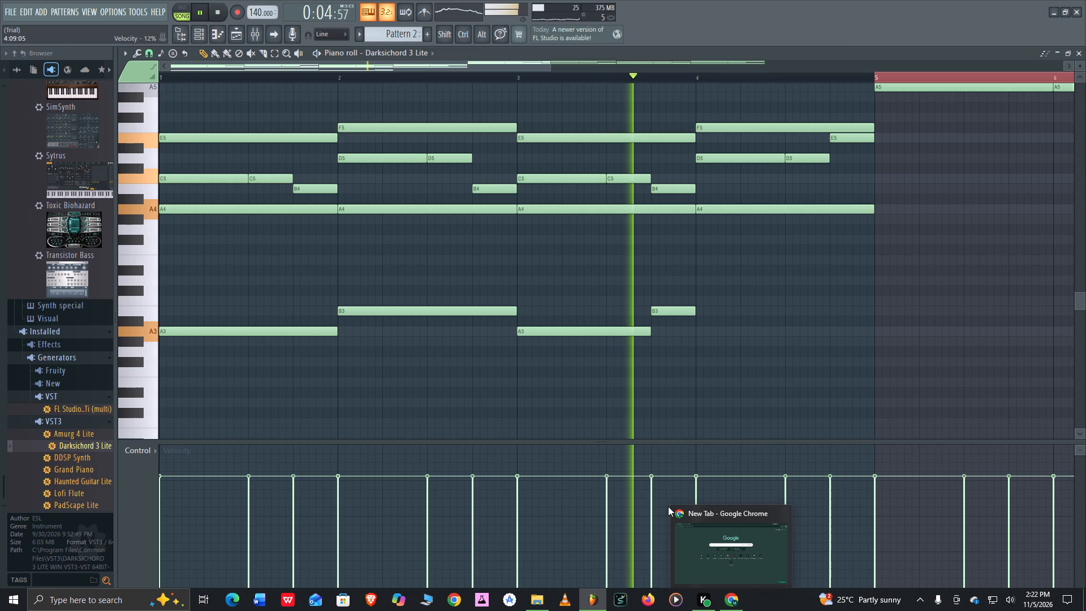
# Complete the low line in bar 4 with a two-beat A3 note followed by a two-beat B3 note on beat 3.
pyautogui.click(696, 330)
pyautogui.moveTo(739, 332); pyautogui.dragTo(740, 333)
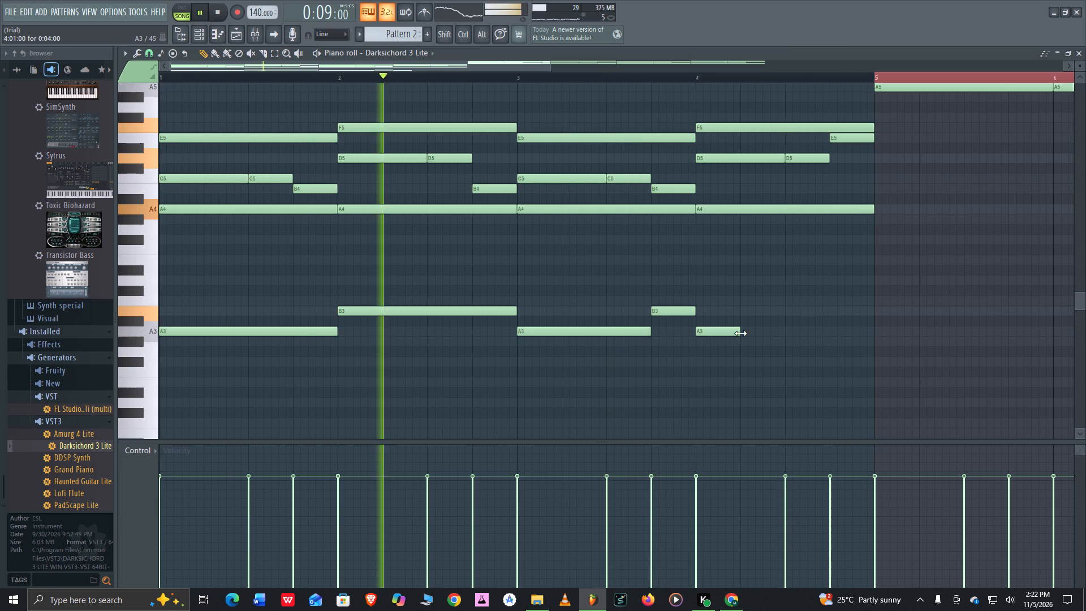
pyautogui.moveTo(740, 333); pyautogui.dragTo(783, 331)
pyautogui.click(785, 311)
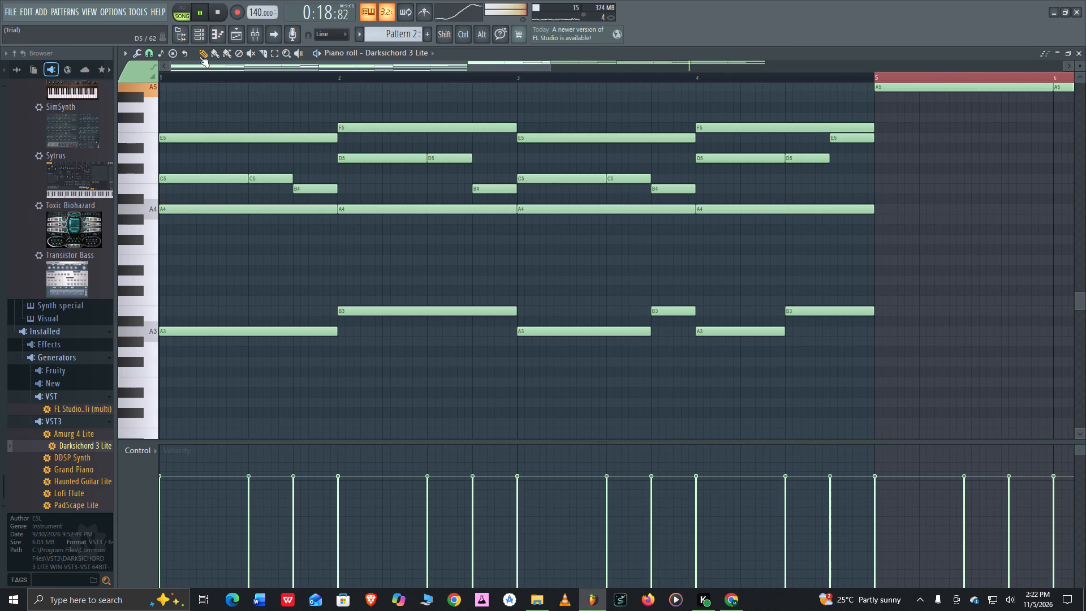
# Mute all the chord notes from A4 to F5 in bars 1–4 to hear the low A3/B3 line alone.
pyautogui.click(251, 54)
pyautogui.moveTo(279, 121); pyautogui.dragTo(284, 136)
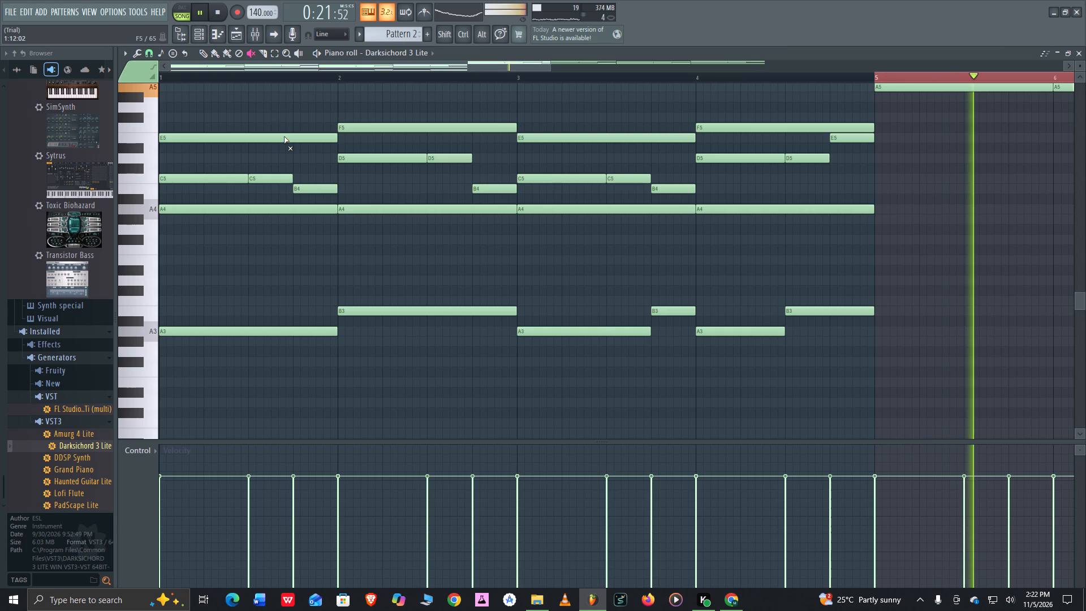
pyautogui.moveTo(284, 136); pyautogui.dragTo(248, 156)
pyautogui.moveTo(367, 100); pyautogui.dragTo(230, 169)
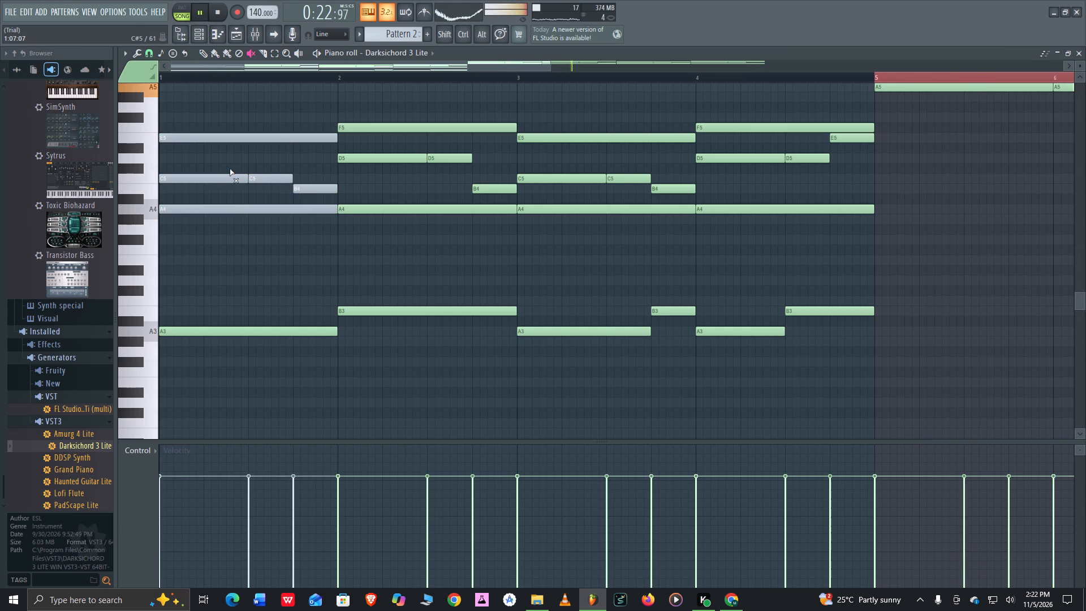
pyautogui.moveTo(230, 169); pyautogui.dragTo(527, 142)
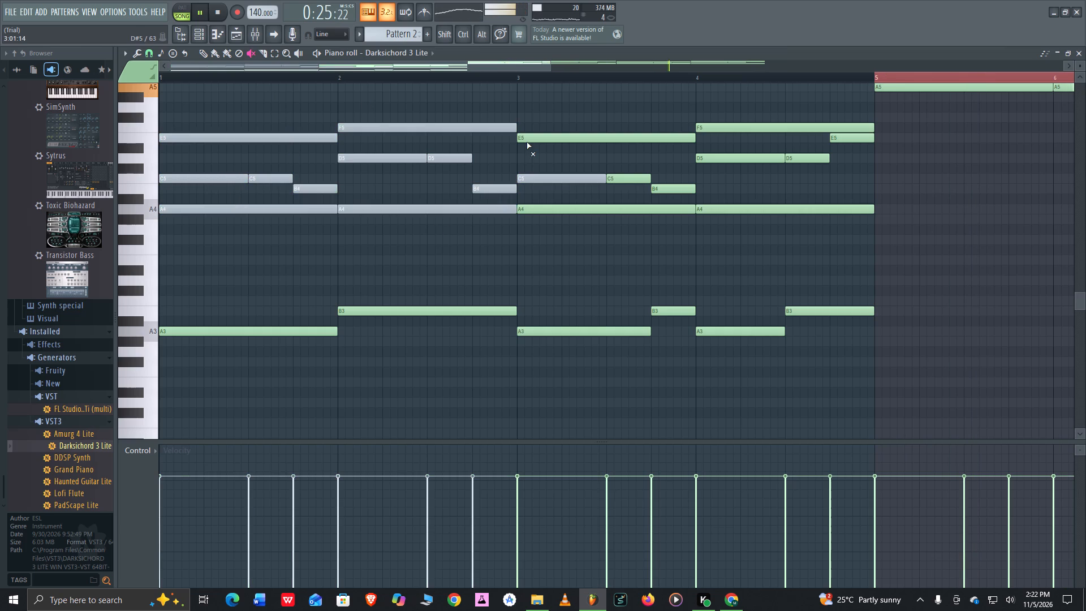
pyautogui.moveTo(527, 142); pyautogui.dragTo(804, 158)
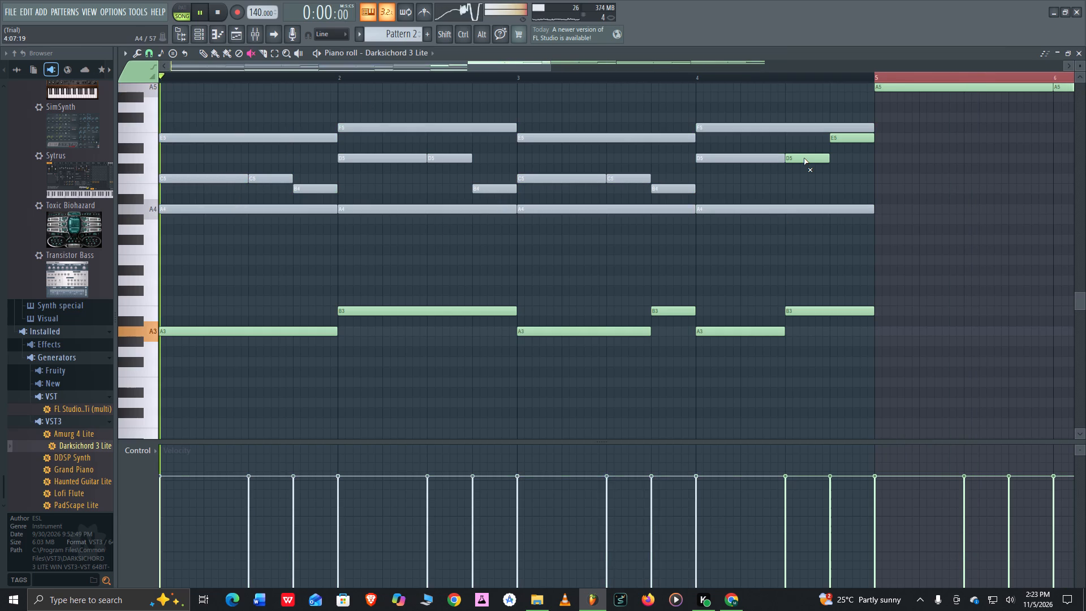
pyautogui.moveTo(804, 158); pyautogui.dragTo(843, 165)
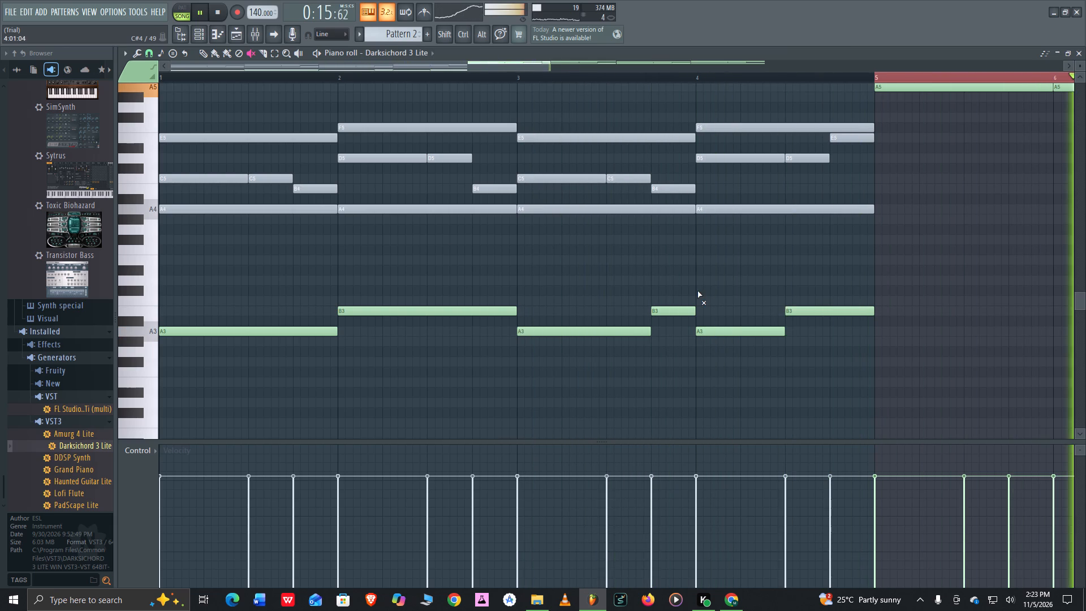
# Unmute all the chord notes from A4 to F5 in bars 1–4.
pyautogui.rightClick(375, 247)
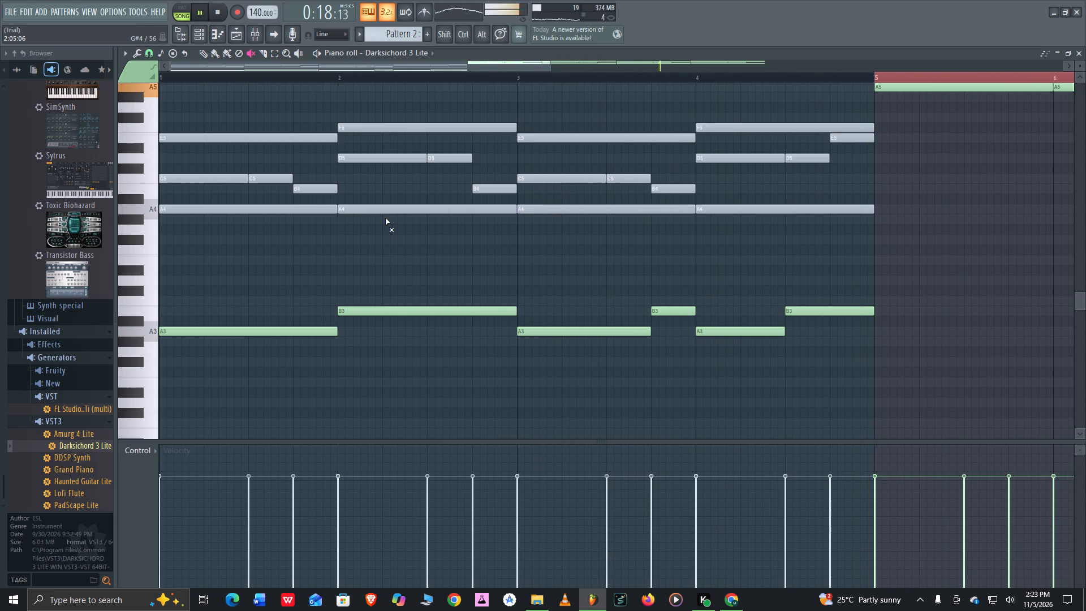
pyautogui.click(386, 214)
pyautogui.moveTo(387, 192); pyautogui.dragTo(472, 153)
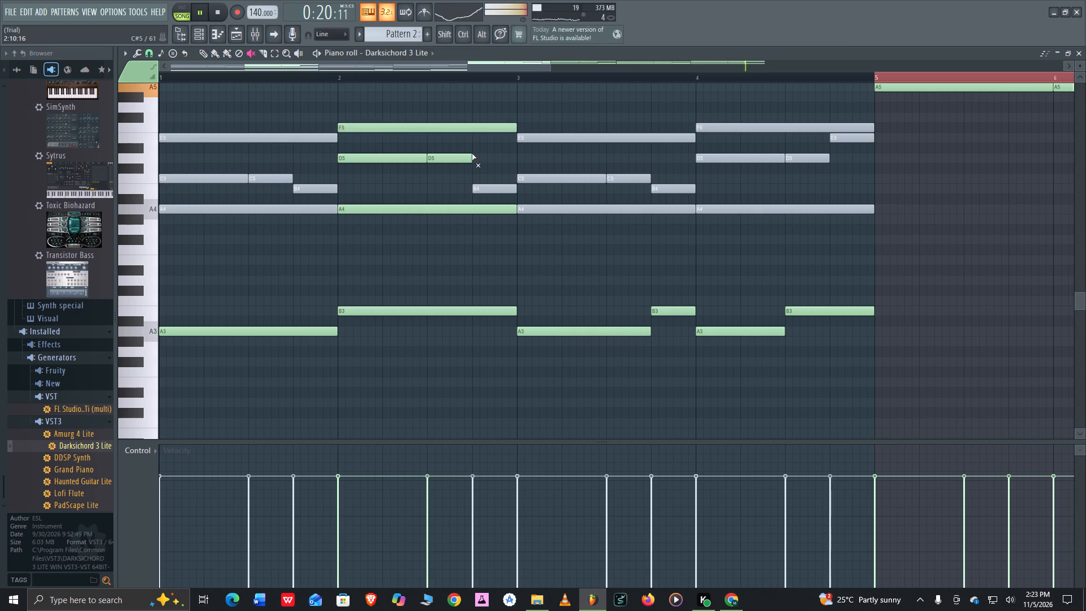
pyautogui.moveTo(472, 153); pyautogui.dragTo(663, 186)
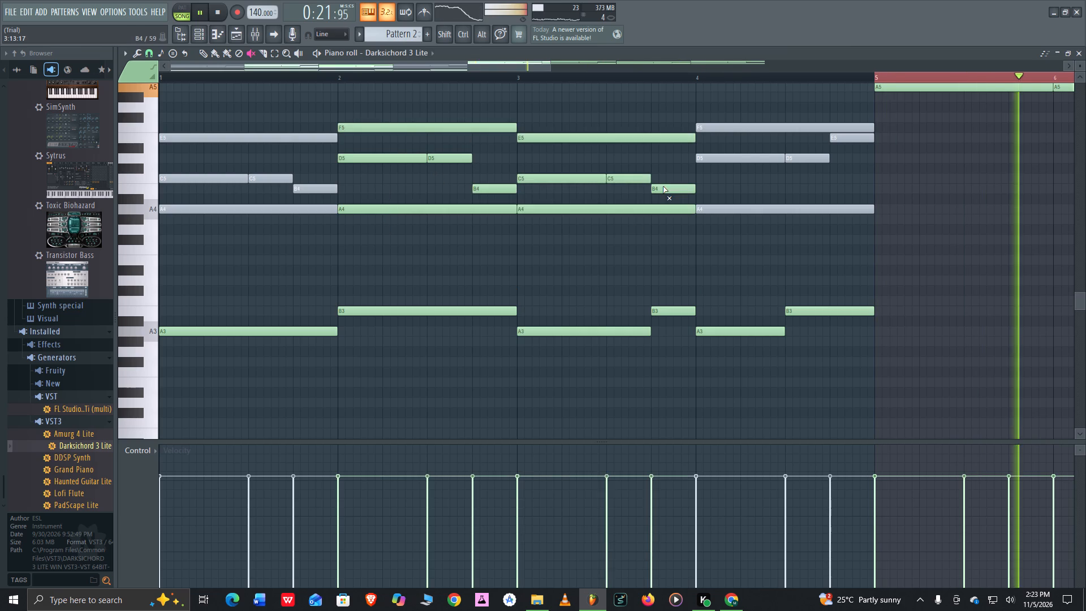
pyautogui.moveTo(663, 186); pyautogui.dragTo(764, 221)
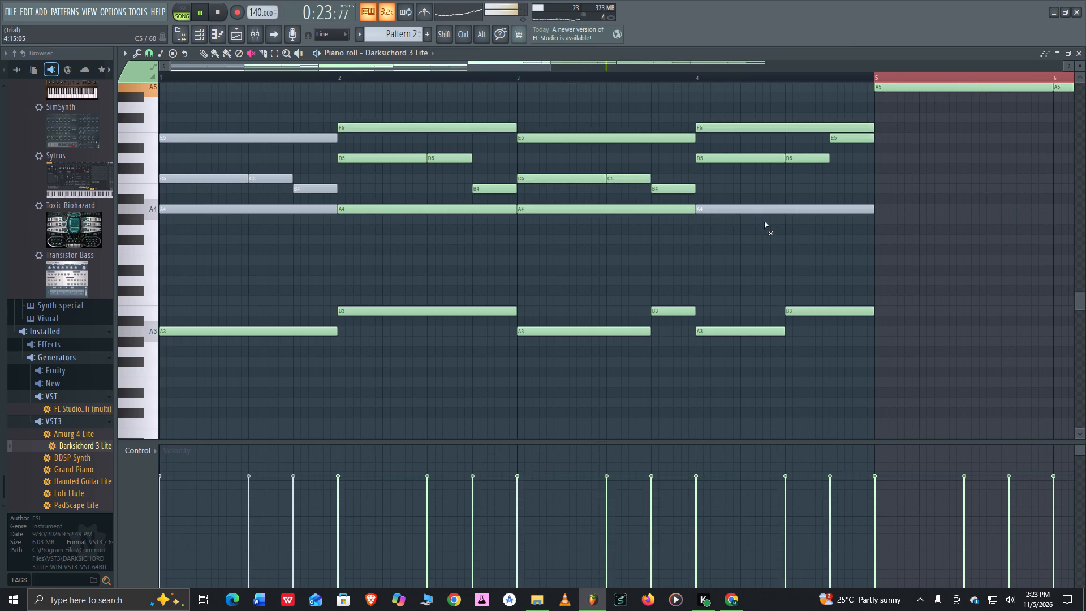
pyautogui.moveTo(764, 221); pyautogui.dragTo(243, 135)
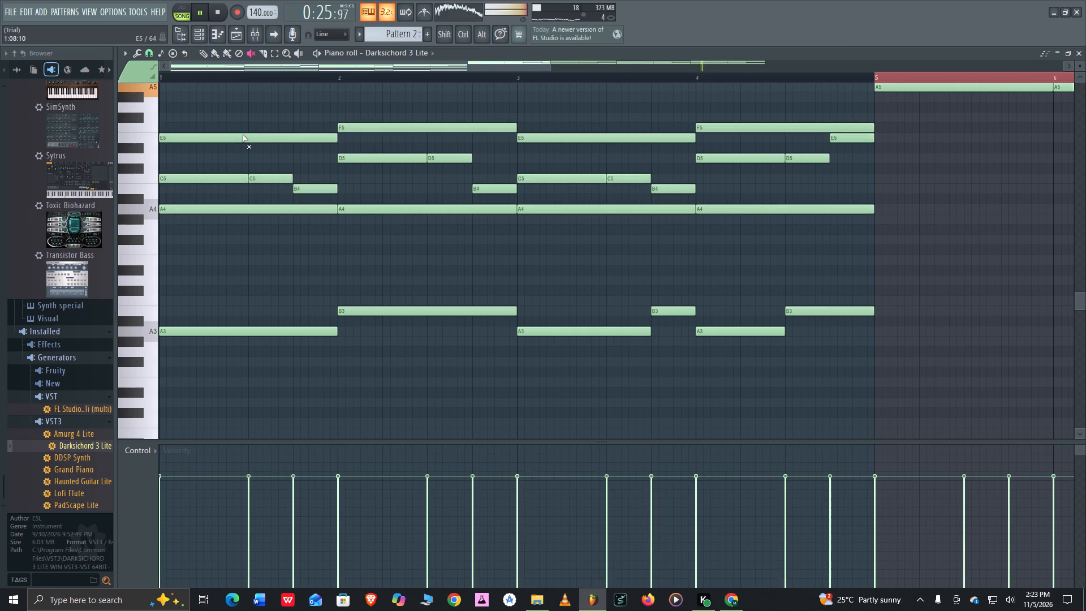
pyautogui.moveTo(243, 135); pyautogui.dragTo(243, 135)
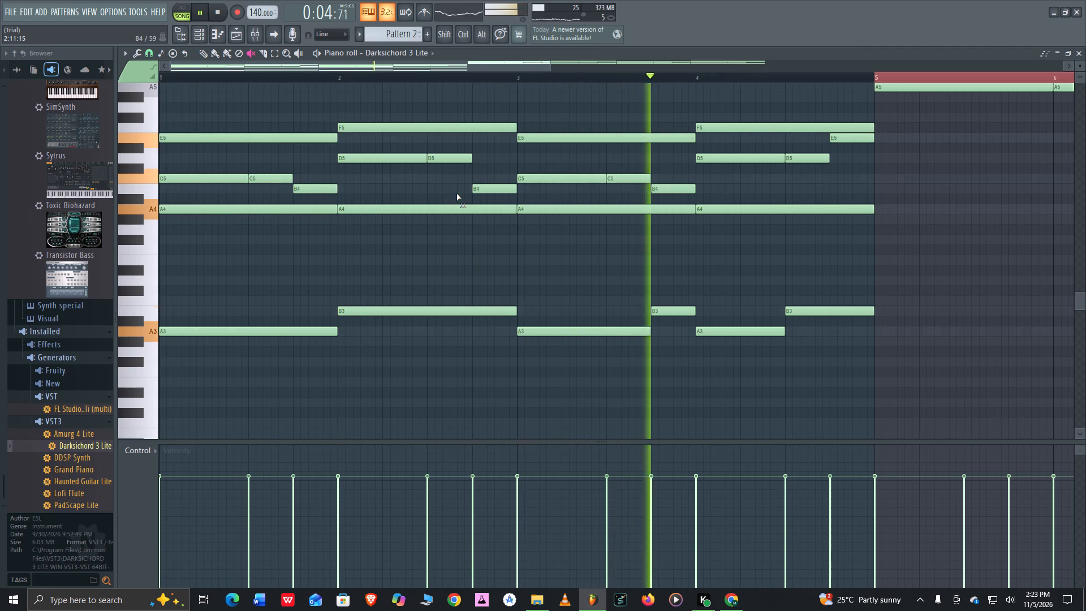
# Return to the Draw tool and audition the A6 key above the chords.
pyautogui.scroll(1, 433, 265)
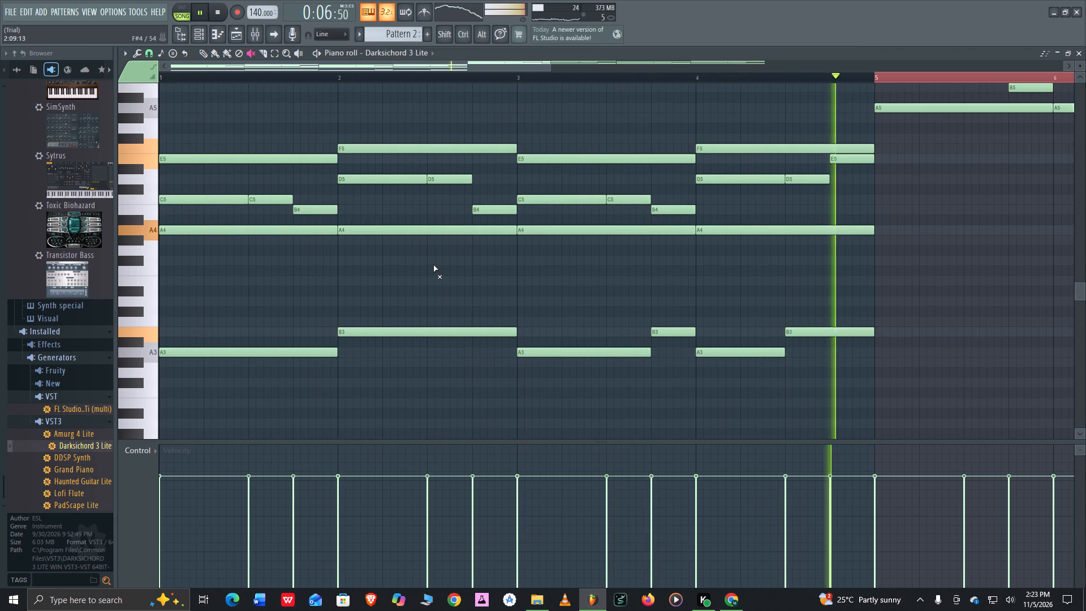
pyautogui.scroll(2, 433, 264)
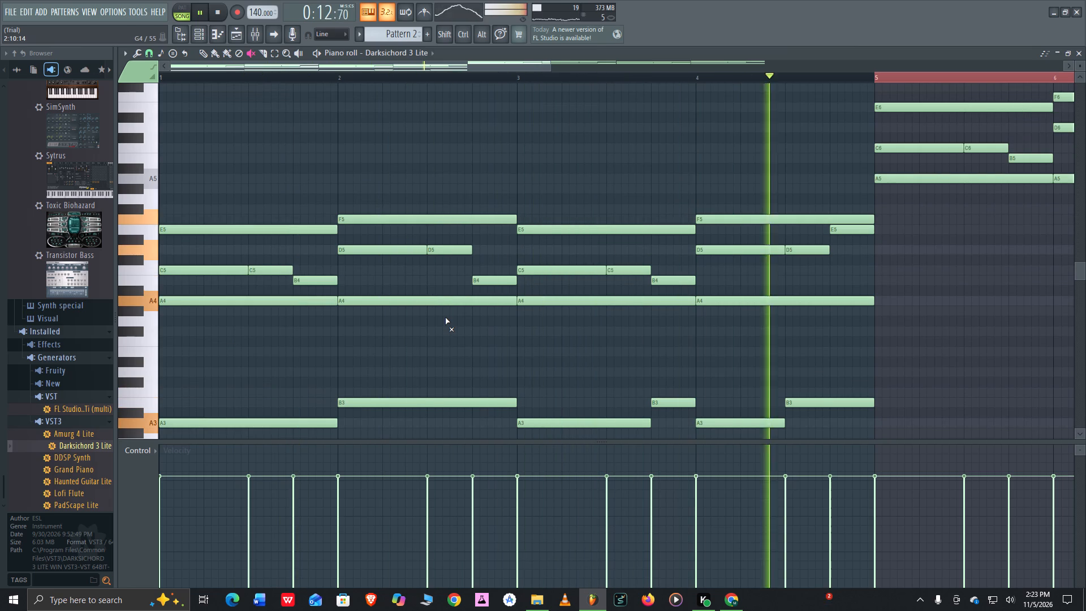
pyautogui.scroll(3, 436, 346)
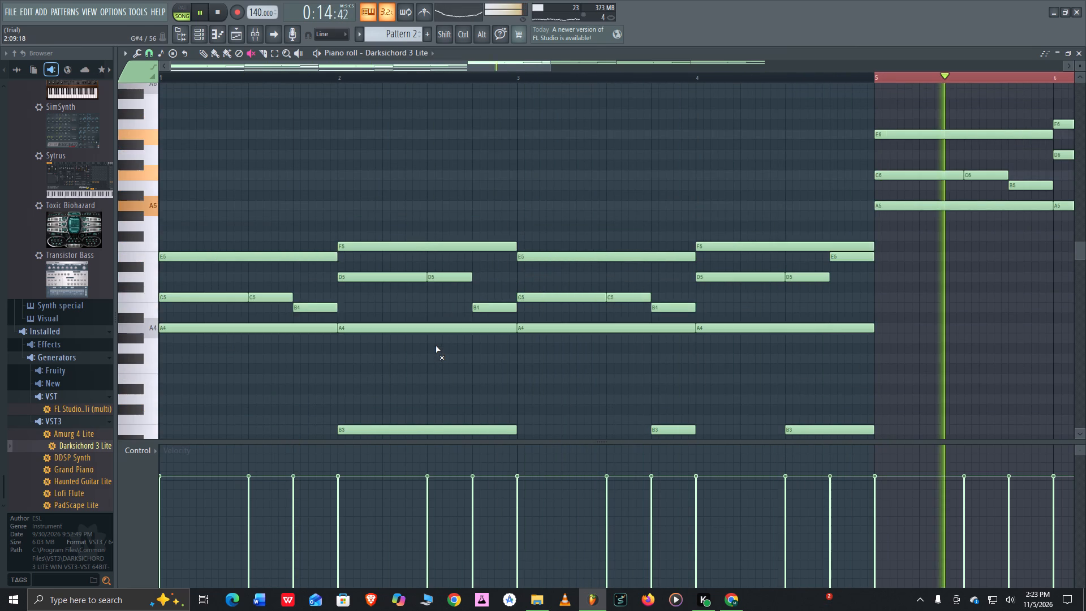
pyautogui.click(192, 220)
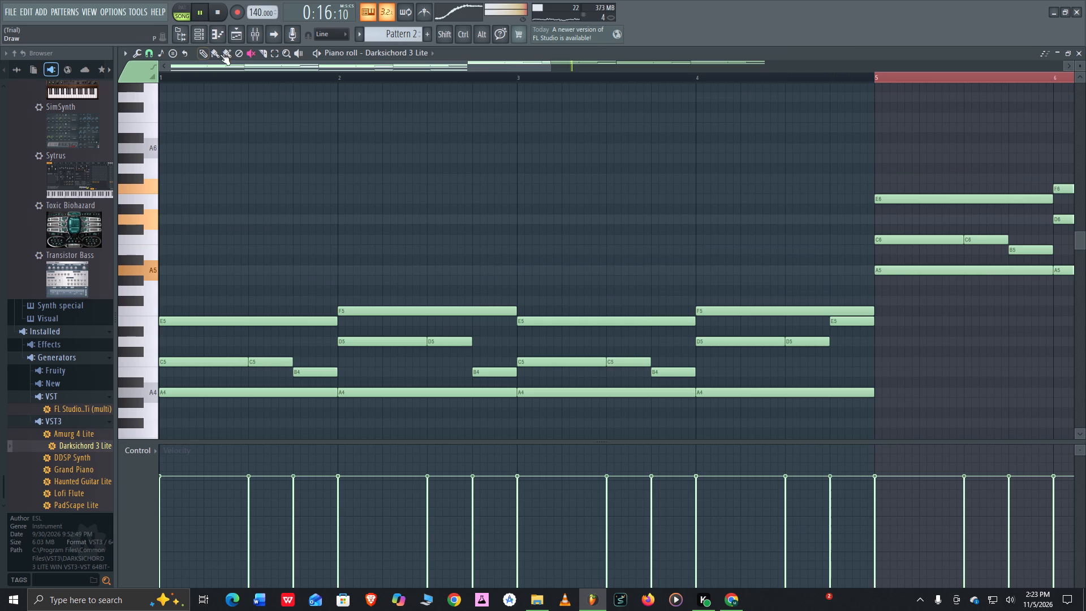
pyautogui.click(205, 54)
pyautogui.click(153, 149)
pyautogui.click(153, 149)
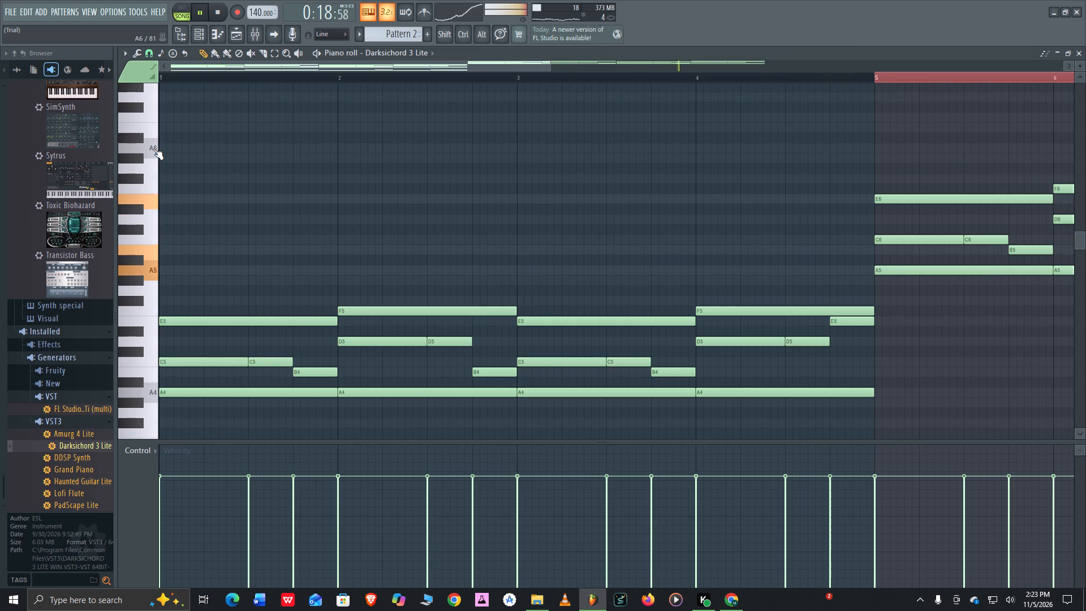
pyautogui.click(153, 149)
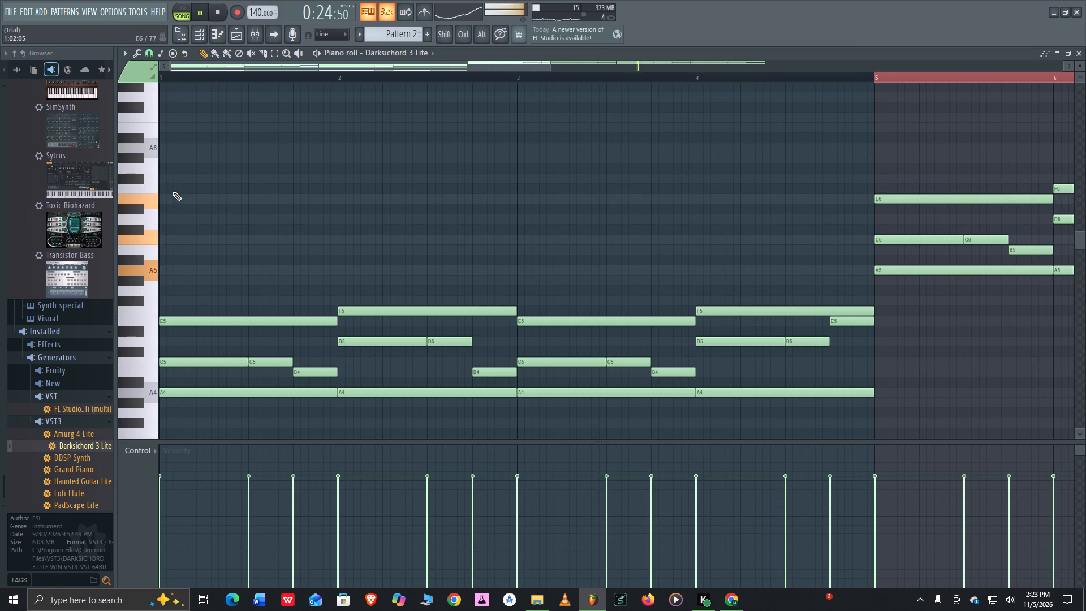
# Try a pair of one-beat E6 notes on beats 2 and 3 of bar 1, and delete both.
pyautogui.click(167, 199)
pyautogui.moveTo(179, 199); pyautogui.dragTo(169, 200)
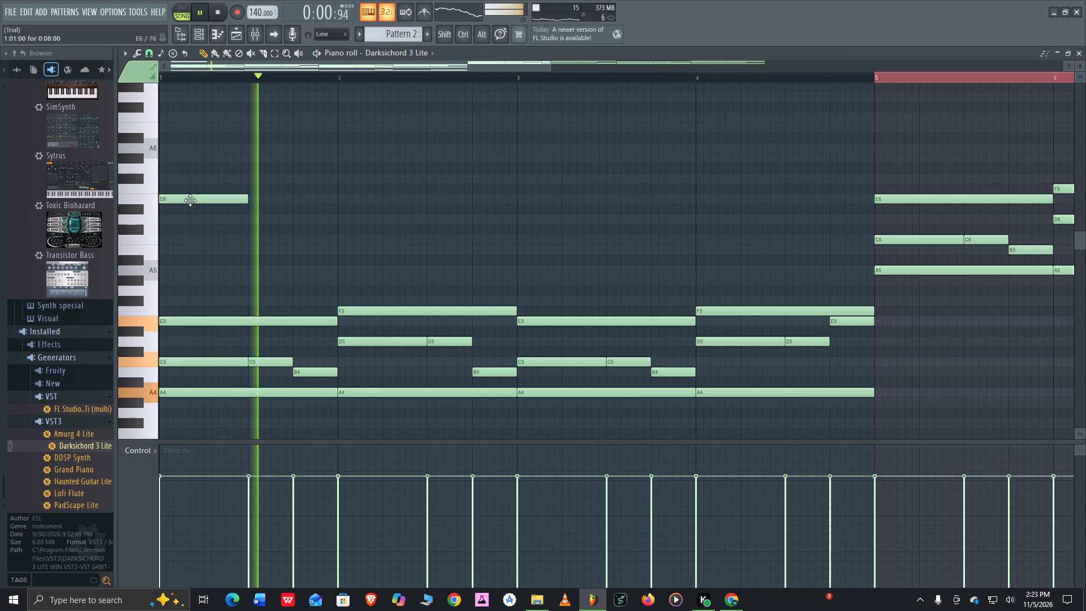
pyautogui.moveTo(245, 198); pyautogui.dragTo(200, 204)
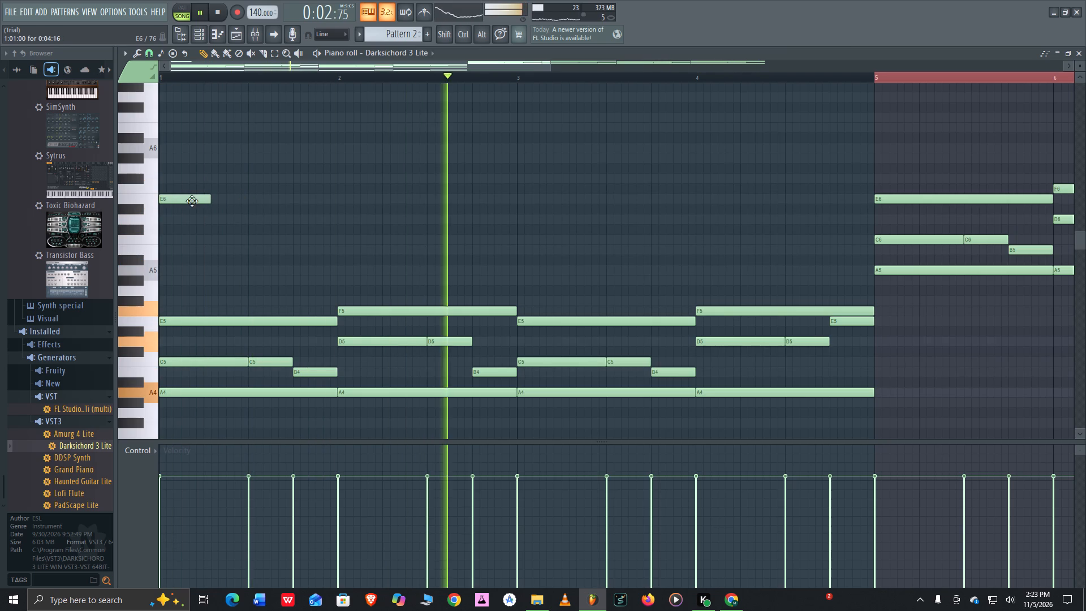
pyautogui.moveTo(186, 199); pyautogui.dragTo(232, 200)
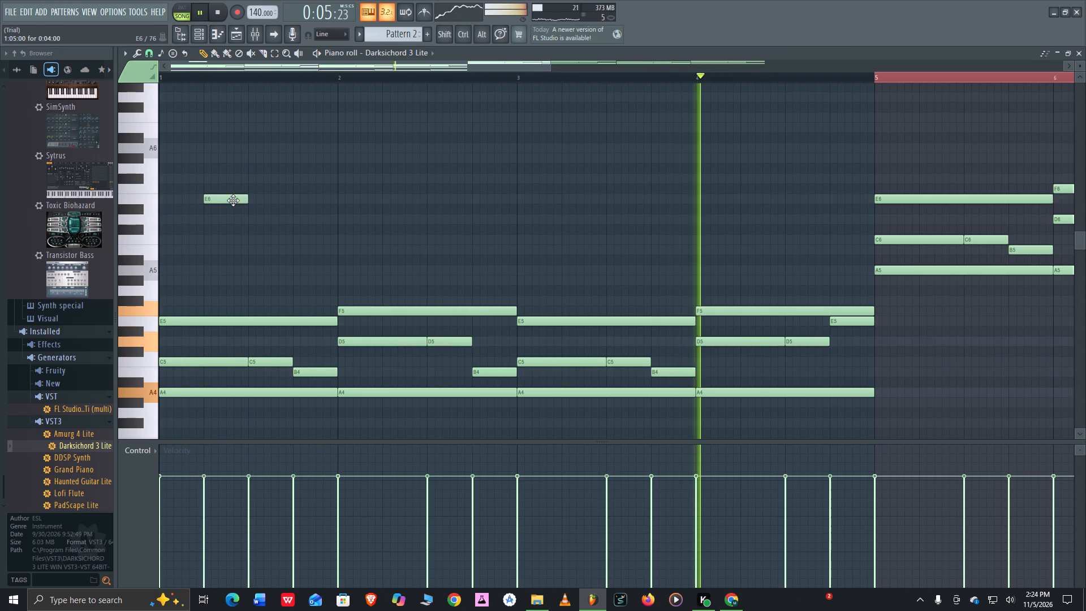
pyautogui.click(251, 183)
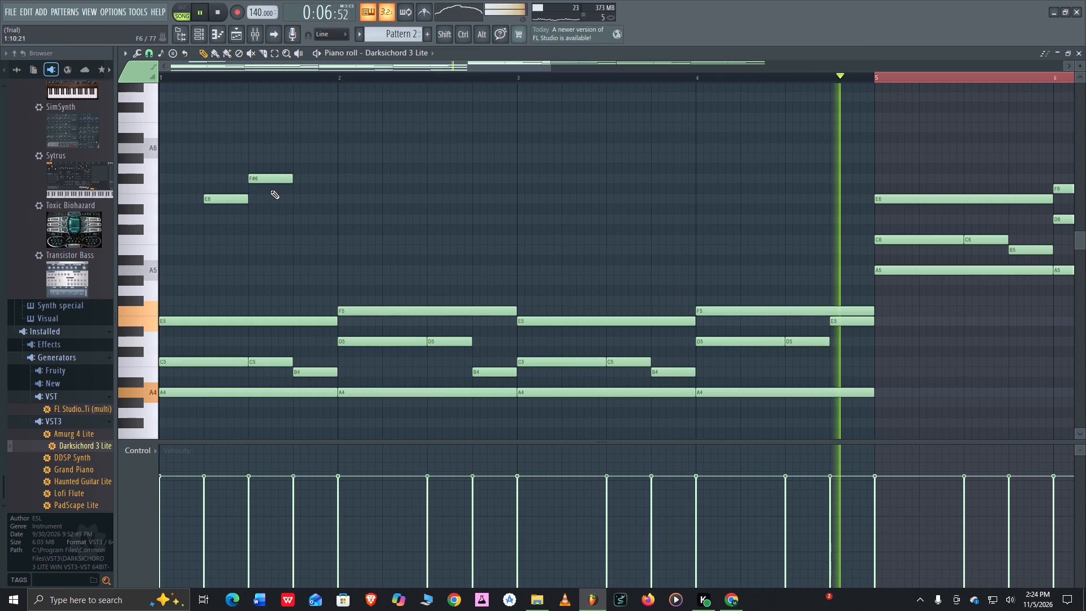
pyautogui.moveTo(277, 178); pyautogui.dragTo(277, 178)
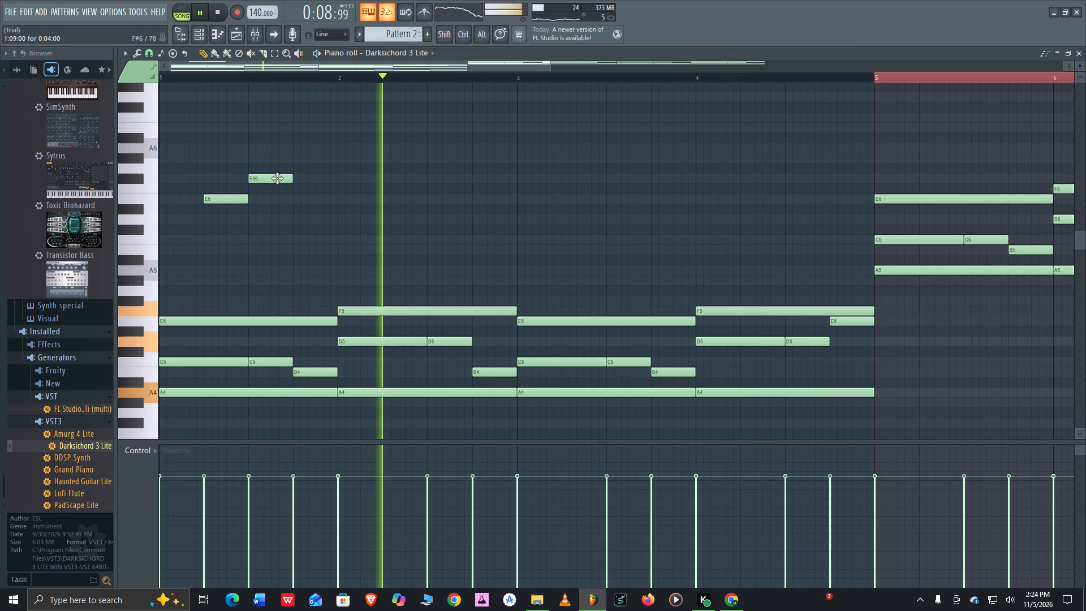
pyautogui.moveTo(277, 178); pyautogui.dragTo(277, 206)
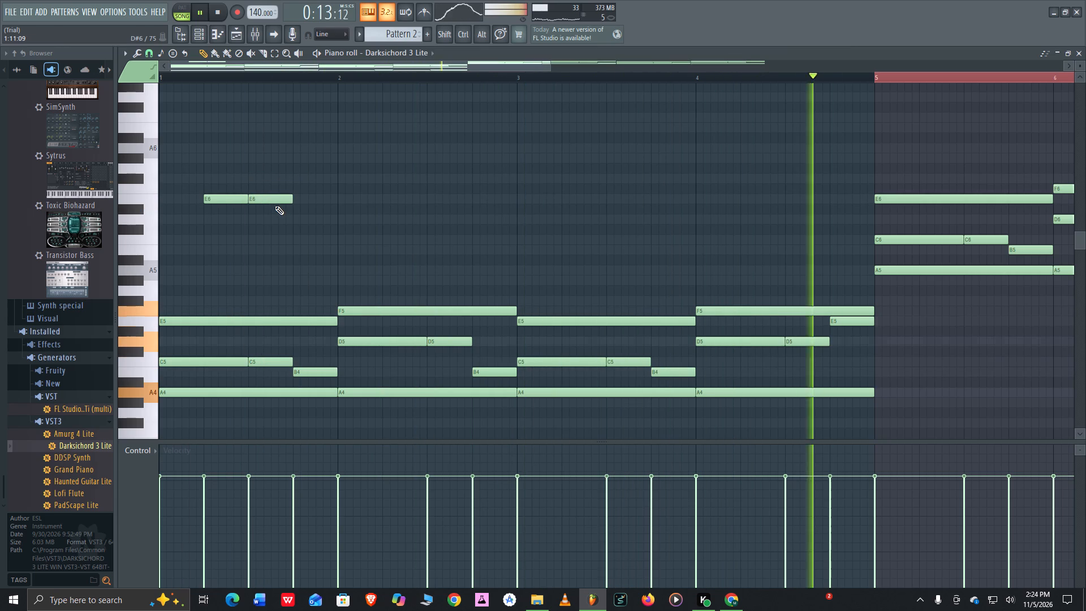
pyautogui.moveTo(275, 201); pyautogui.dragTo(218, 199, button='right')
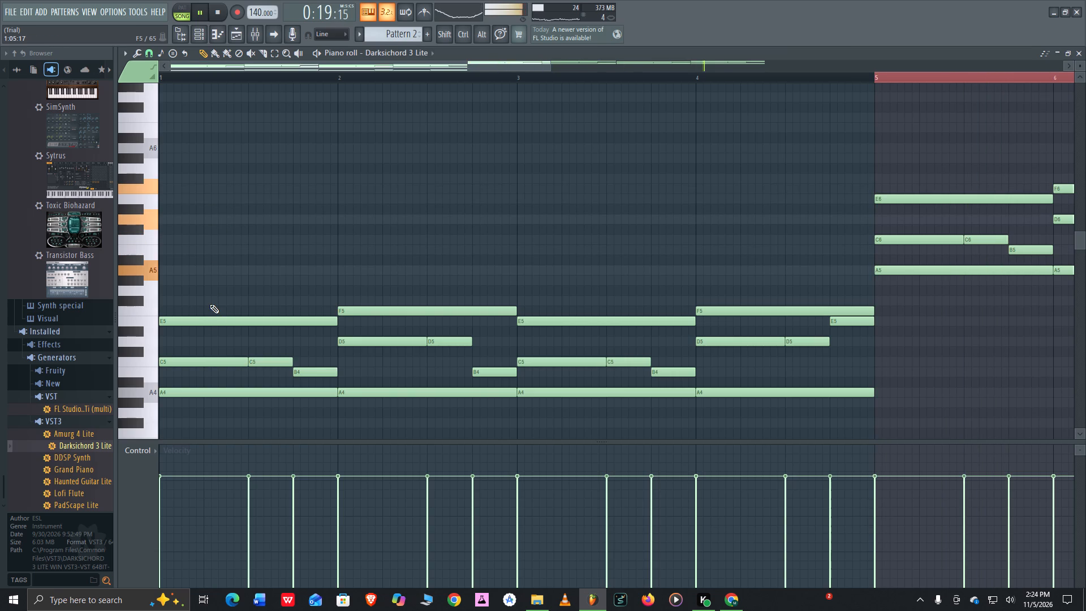
# Start a high line above the chords with a one-bar E6 note in bar 1 and a one-bar F6 note in bar 2.
pyautogui.click(165, 215)
pyautogui.moveTo(187, 220); pyautogui.dragTo(176, 196)
pyautogui.moveTo(202, 199); pyautogui.dragTo(249, 201)
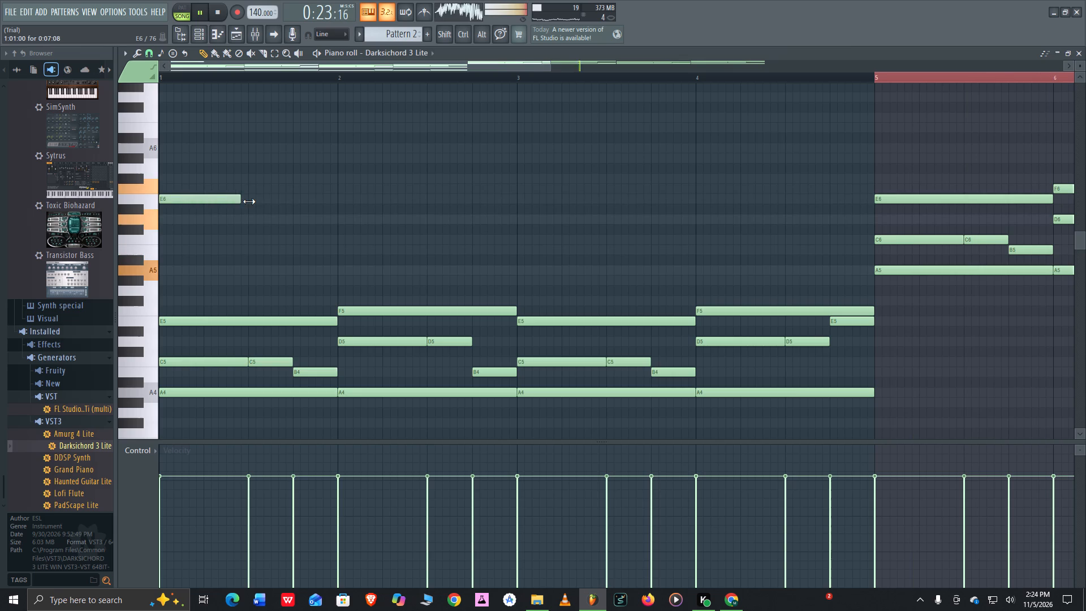
pyautogui.moveTo(249, 201); pyautogui.dragTo(338, 206)
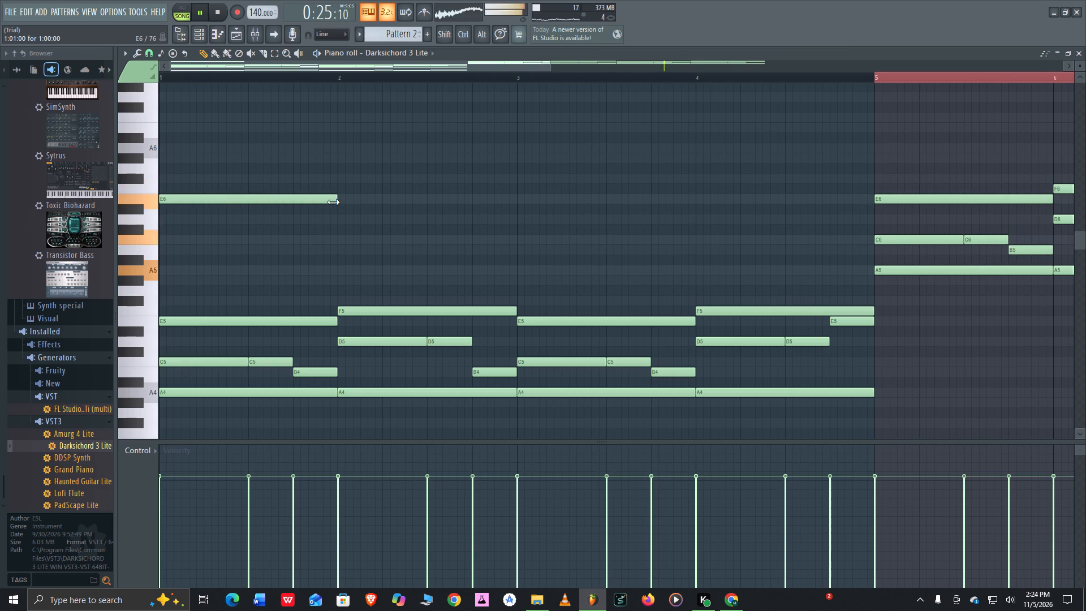
pyautogui.click(341, 184)
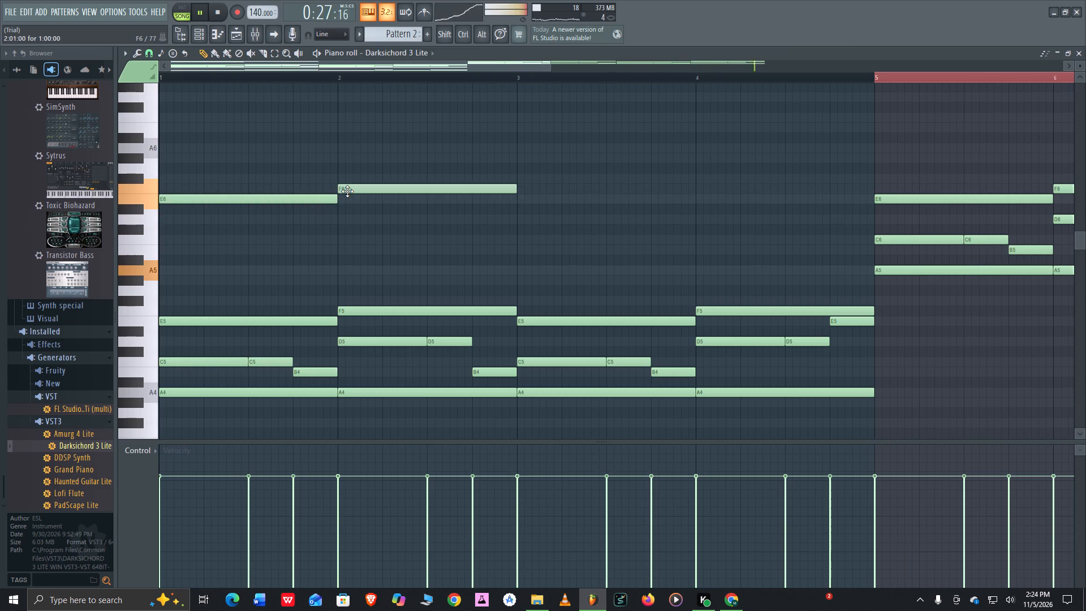
pyautogui.click(349, 191)
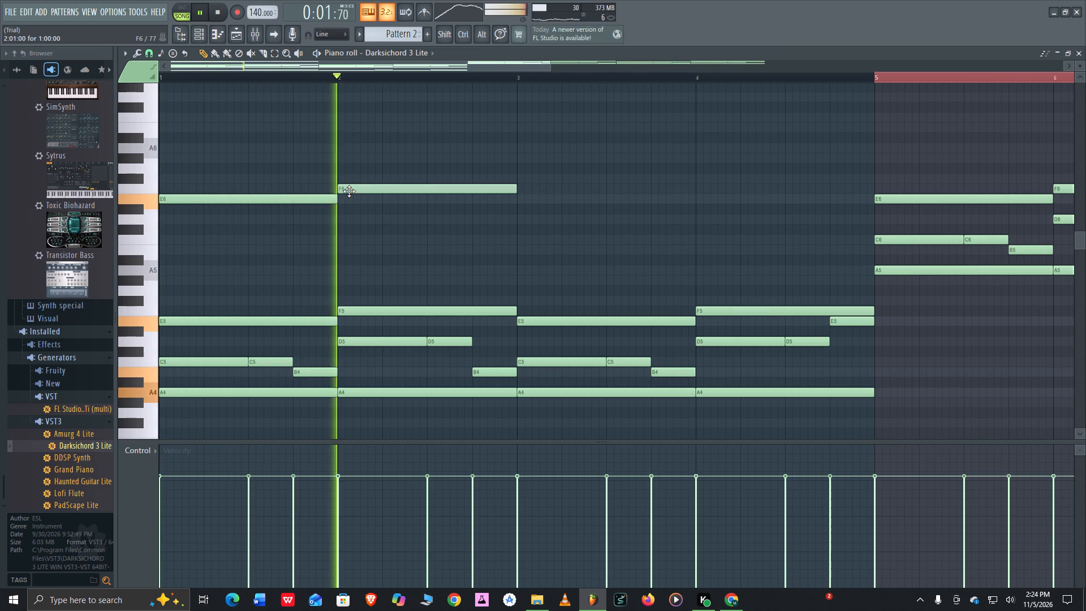
# Continue the high line with a one-bar E6 note in bar 3 and a two-beat F6 note at the start of bar 4.
pyautogui.click(518, 208)
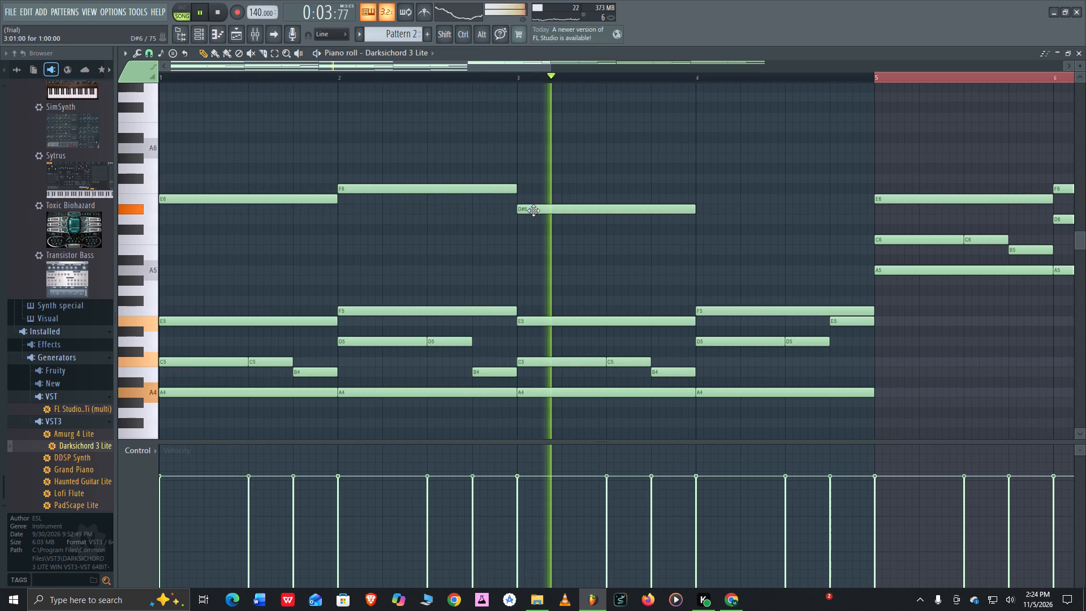
pyautogui.moveTo(533, 210); pyautogui.dragTo(534, 199)
pyautogui.click(695, 188)
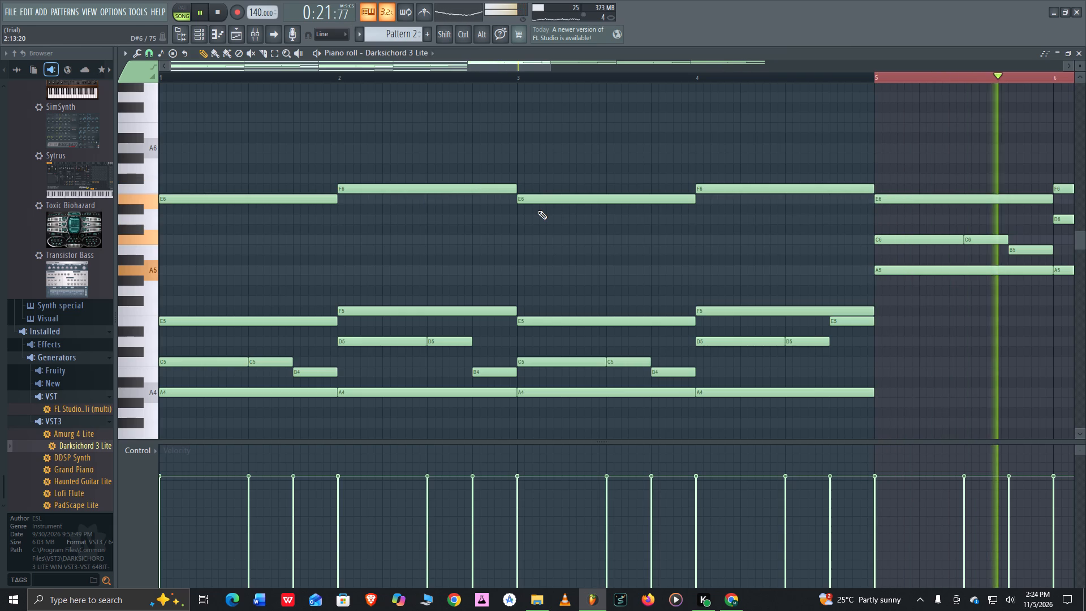
pyautogui.moveTo(873, 186); pyautogui.dragTo(794, 202)
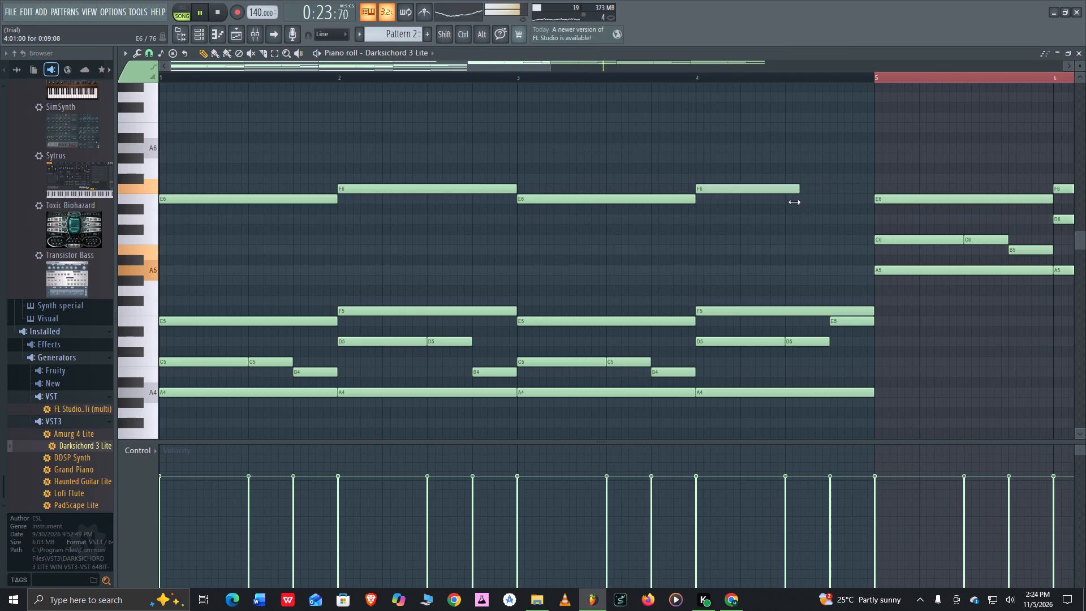
pyautogui.moveTo(794, 202); pyautogui.dragTo(794, 204)
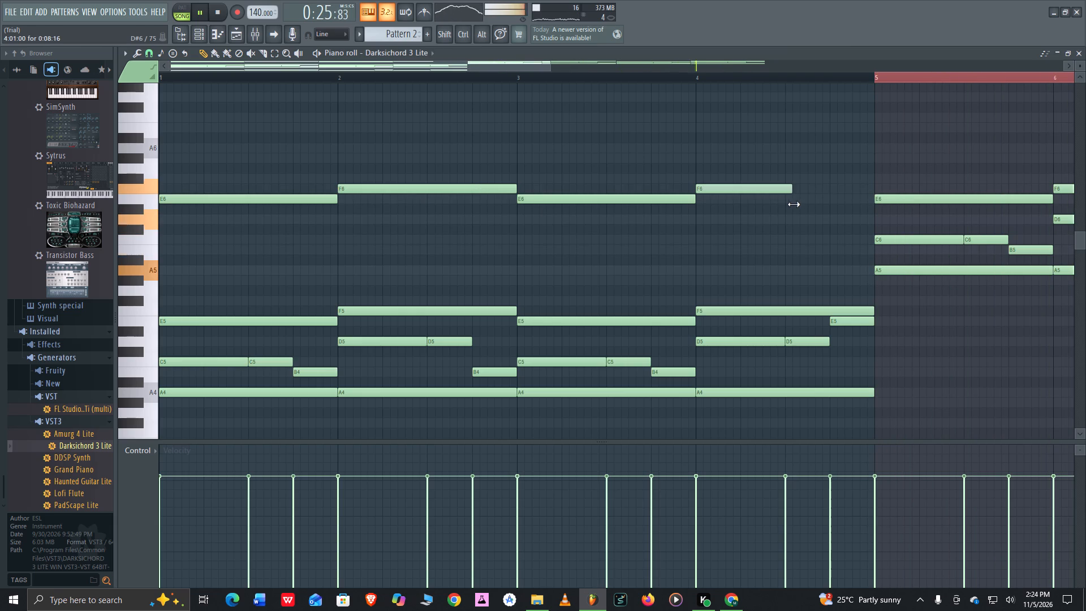
pyautogui.moveTo(794, 204); pyautogui.dragTo(787, 205)
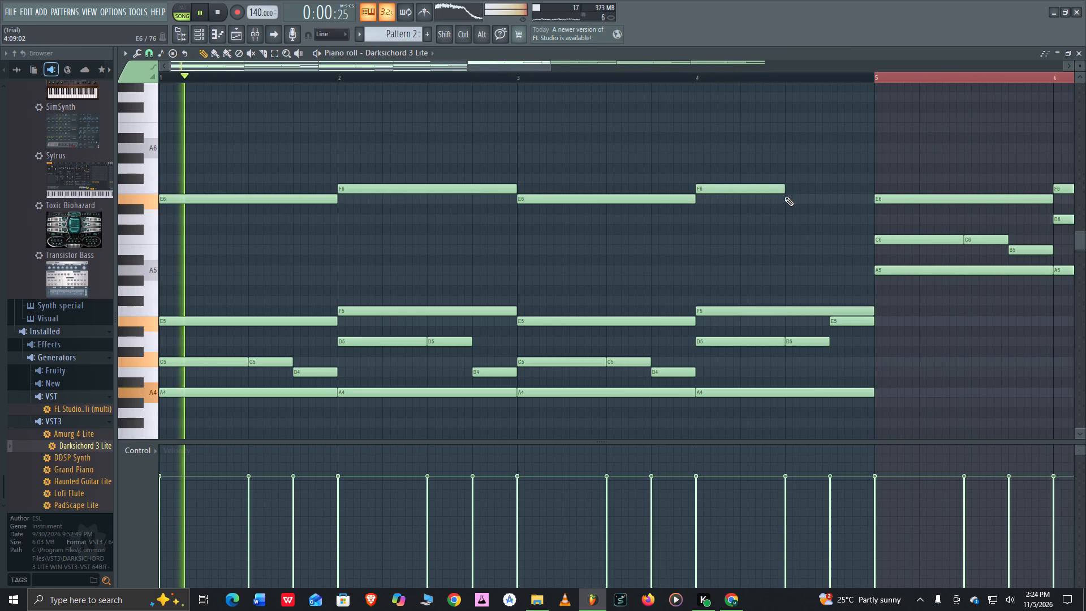
# Complete bar 4 of the high line with a two-beat E6 note starting on beat 3.
pyautogui.click(786, 197)
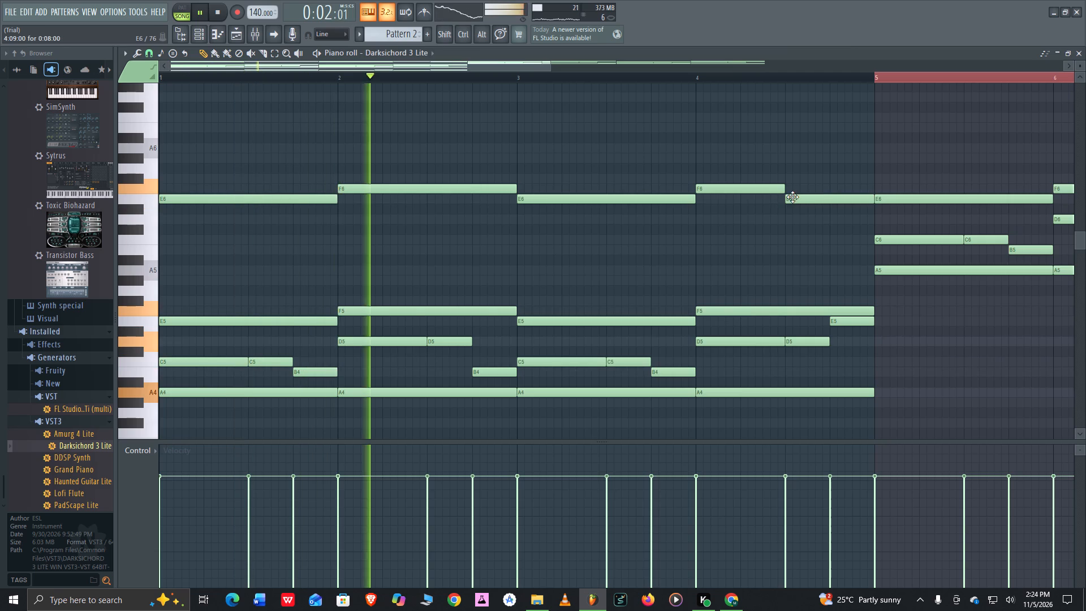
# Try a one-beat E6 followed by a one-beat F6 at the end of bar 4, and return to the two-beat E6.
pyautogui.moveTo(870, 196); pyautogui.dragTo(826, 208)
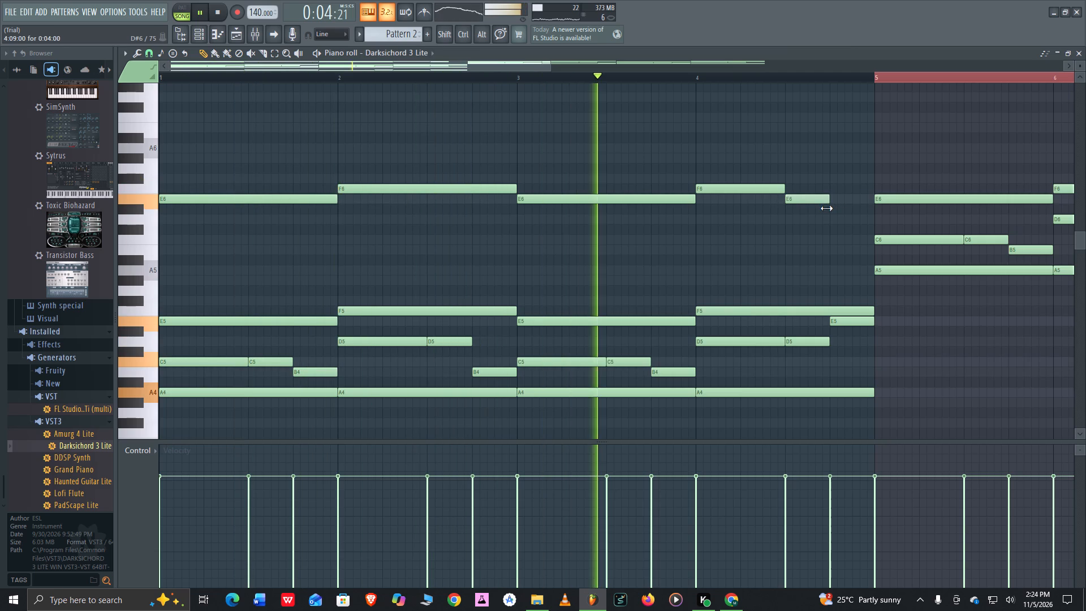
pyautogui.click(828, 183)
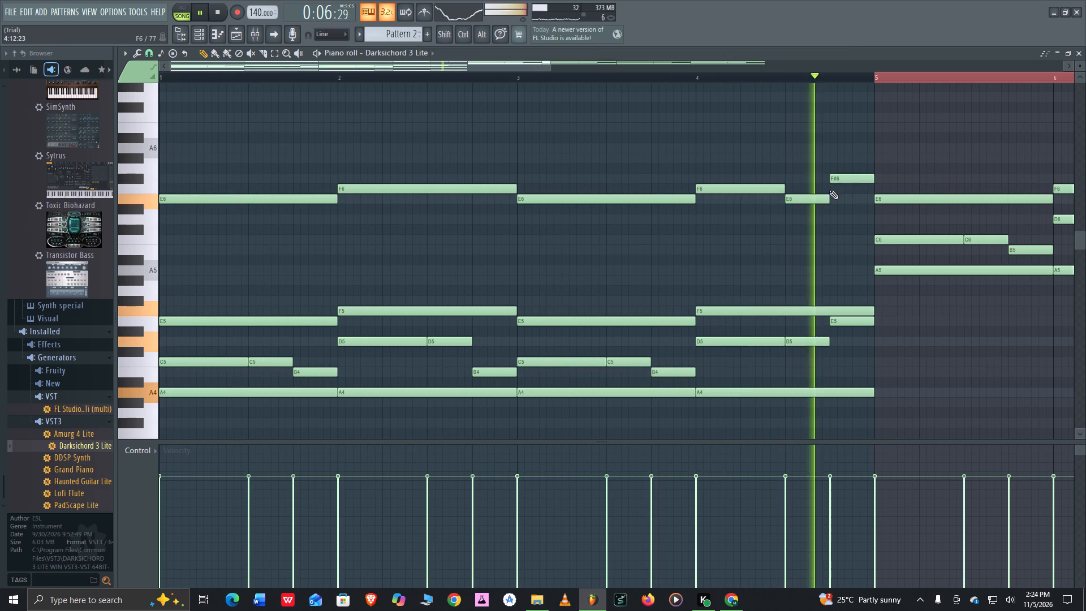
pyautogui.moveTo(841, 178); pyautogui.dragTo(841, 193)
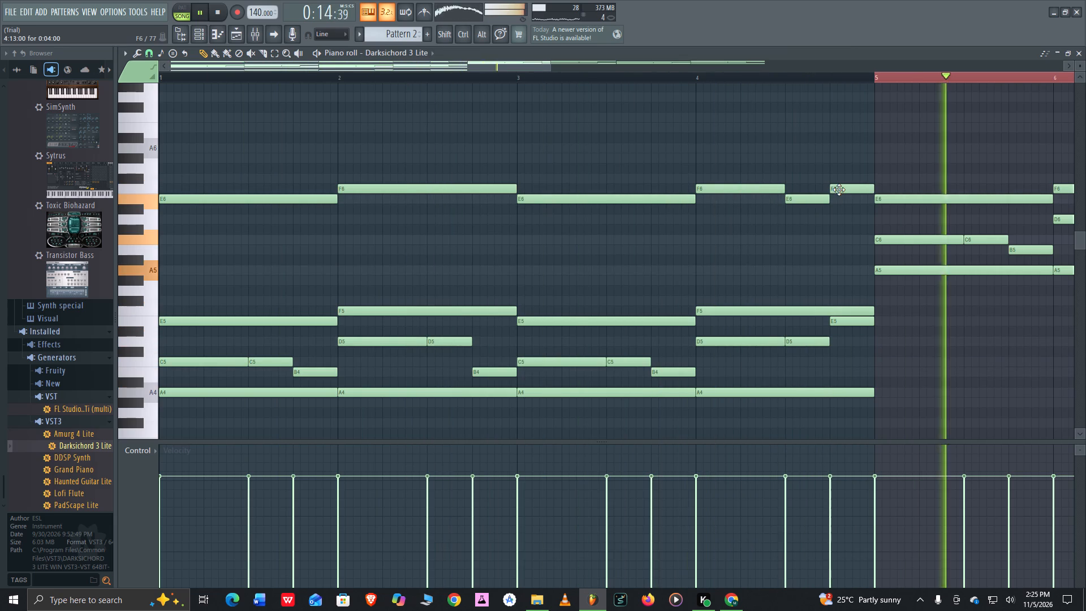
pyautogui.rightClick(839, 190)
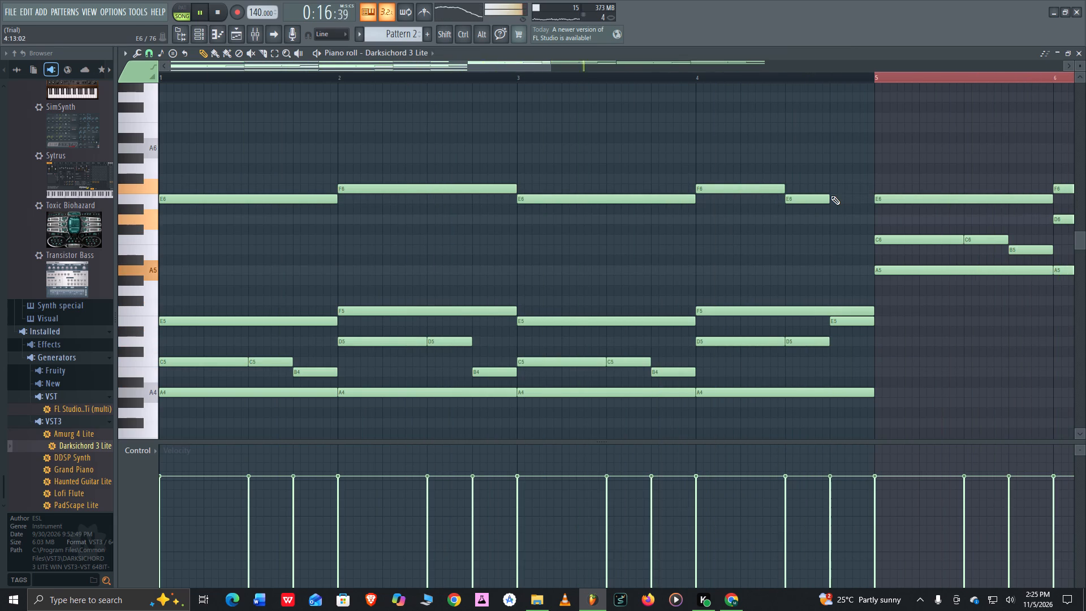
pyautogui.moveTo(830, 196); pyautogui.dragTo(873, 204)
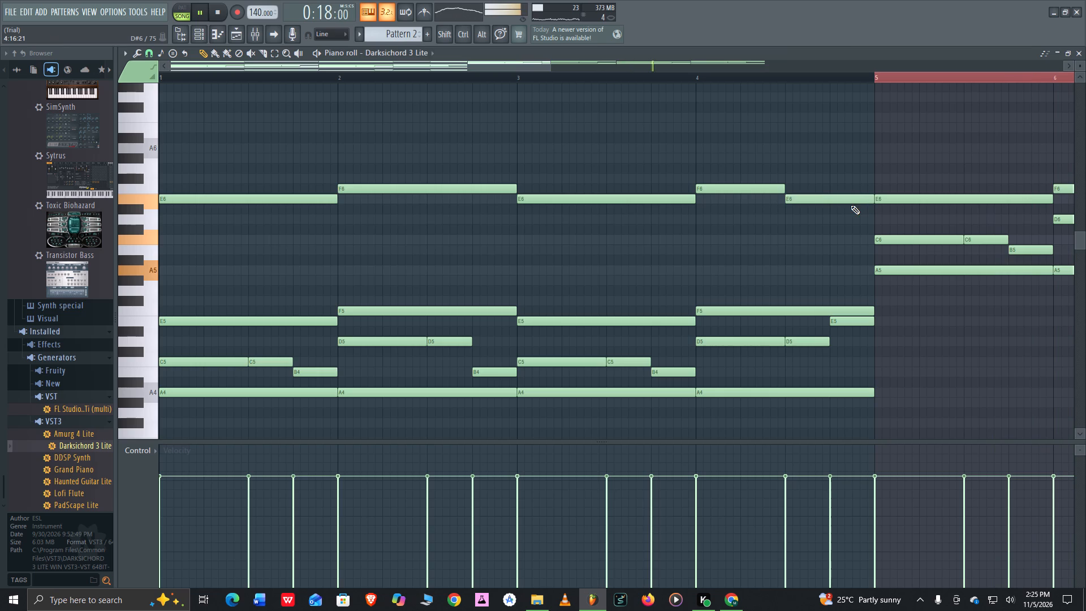
# Shorten the high F6 note in bar 2 to two beats and follow it with a two-beat E6 note on beat 3.
pyautogui.moveTo(514, 187); pyautogui.dragTo(426, 198)
pyautogui.click(429, 180)
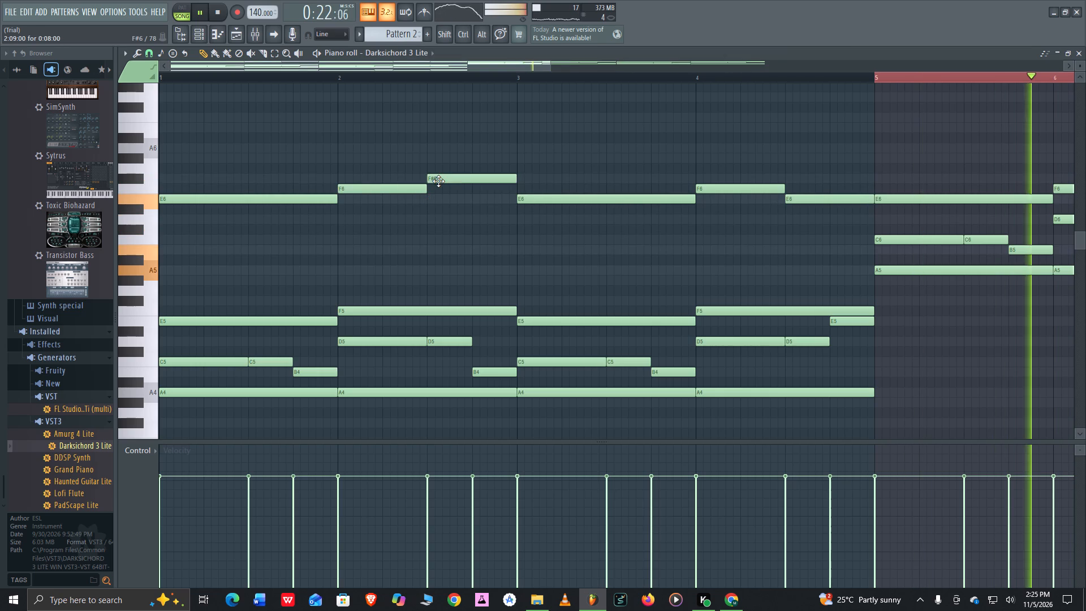
pyautogui.moveTo(466, 178); pyautogui.dragTo(466, 204)
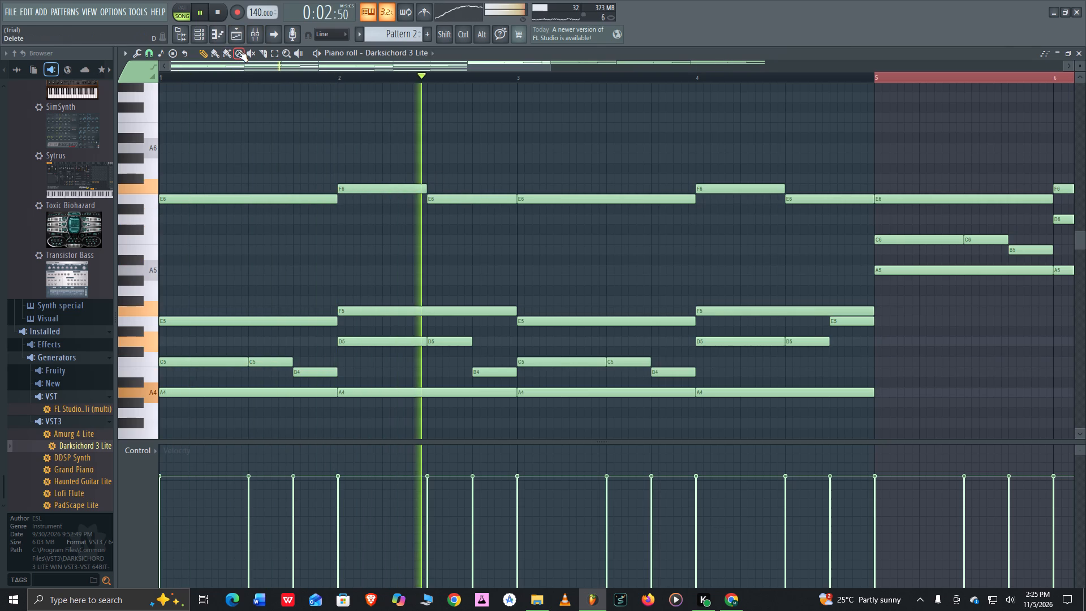
# Mute all the chord notes from A4 to F5 in bars 1 to 4, leaving the high E6/F6 line unmuted.
pyautogui.keyDown('ctrl'); pyautogui.moveTo(225, 221); pyautogui.dragTo(227, 213); pyautogui.keyUp('ctrl')
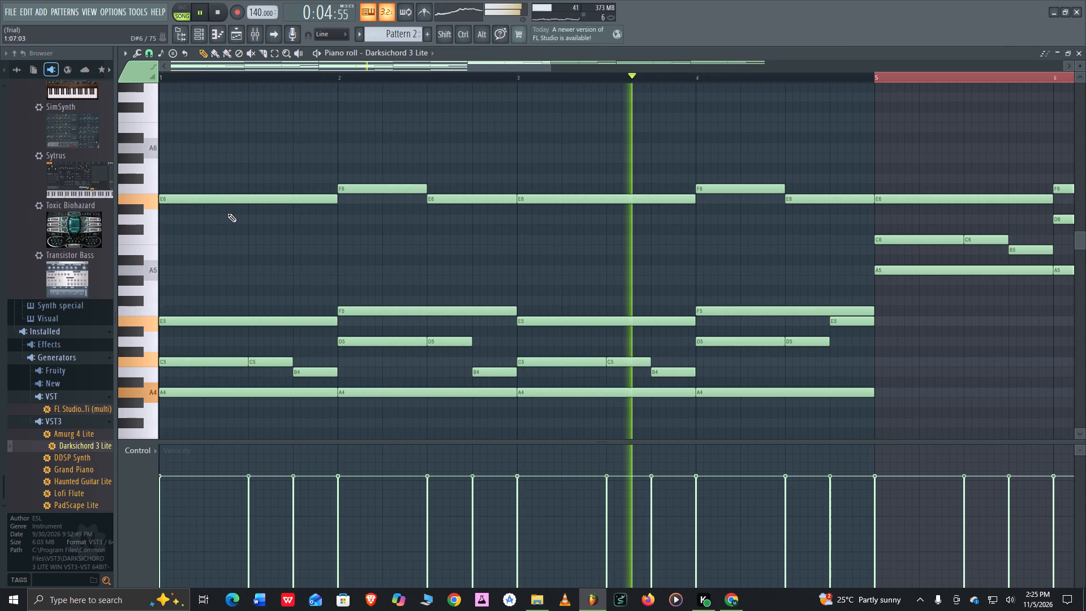
pyautogui.keyDown('ctrl'); pyautogui.moveTo(227, 213); pyautogui.dragTo(846, 412); pyautogui.keyUp('ctrl')
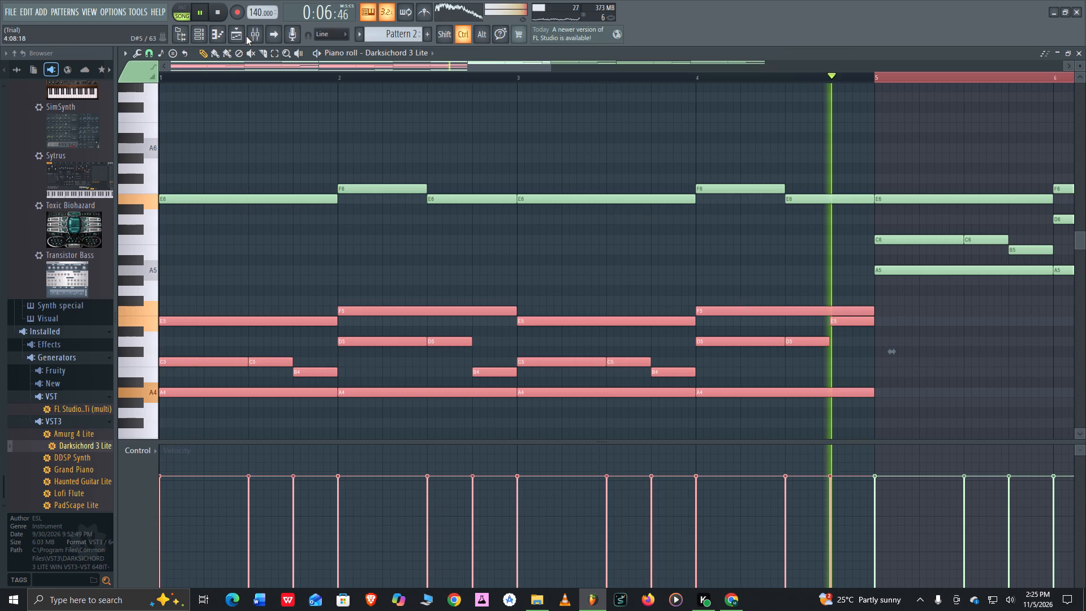
pyautogui.click(251, 51)
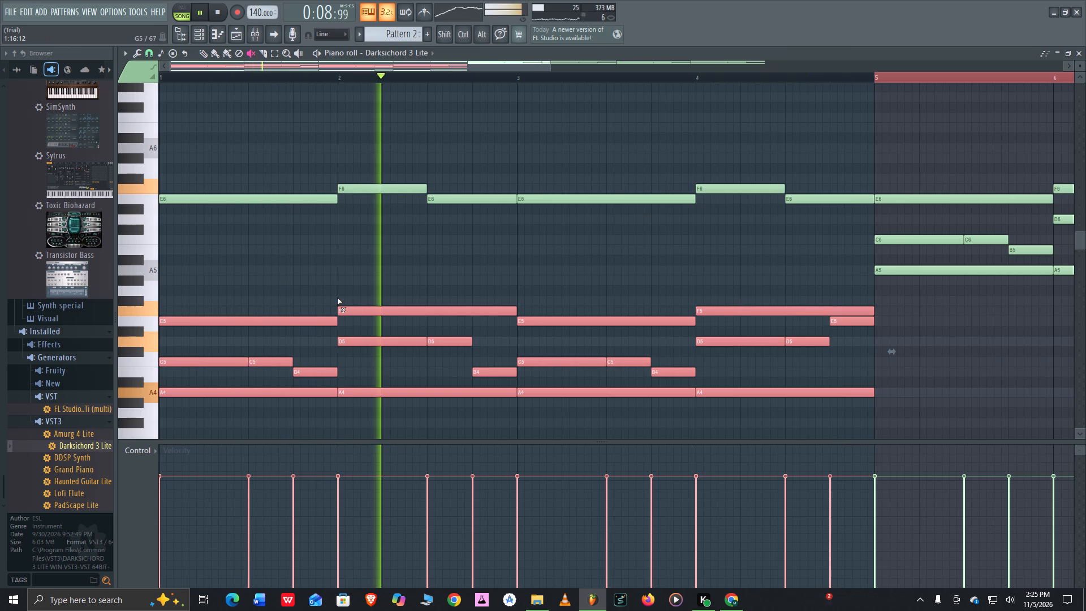
pyautogui.click(352, 306)
pyautogui.moveTo(304, 303); pyautogui.dragTo(352, 306)
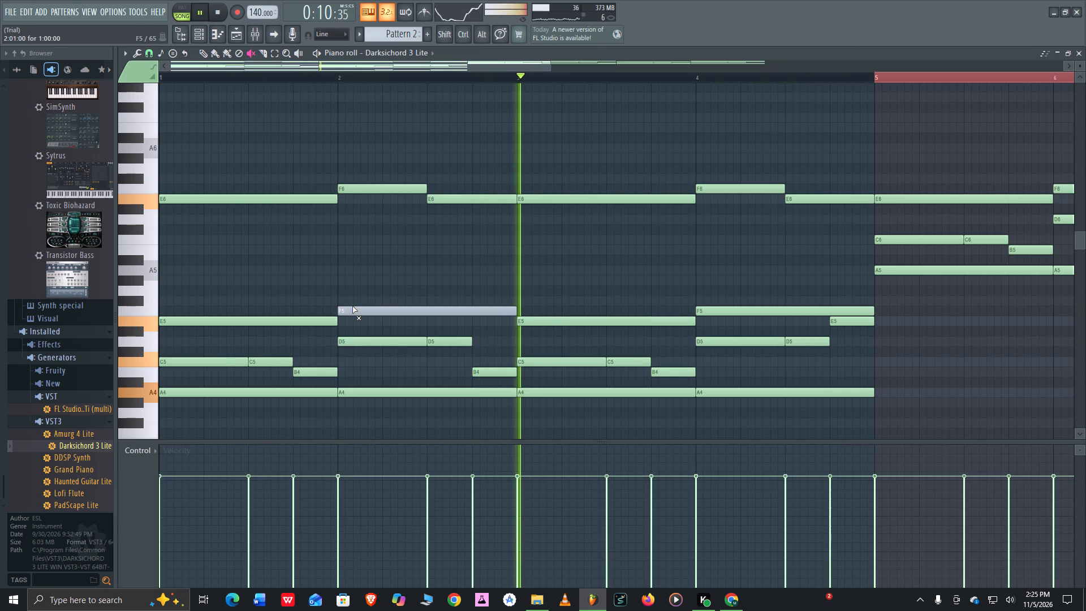
pyautogui.moveTo(352, 306); pyautogui.dragTo(423, 345)
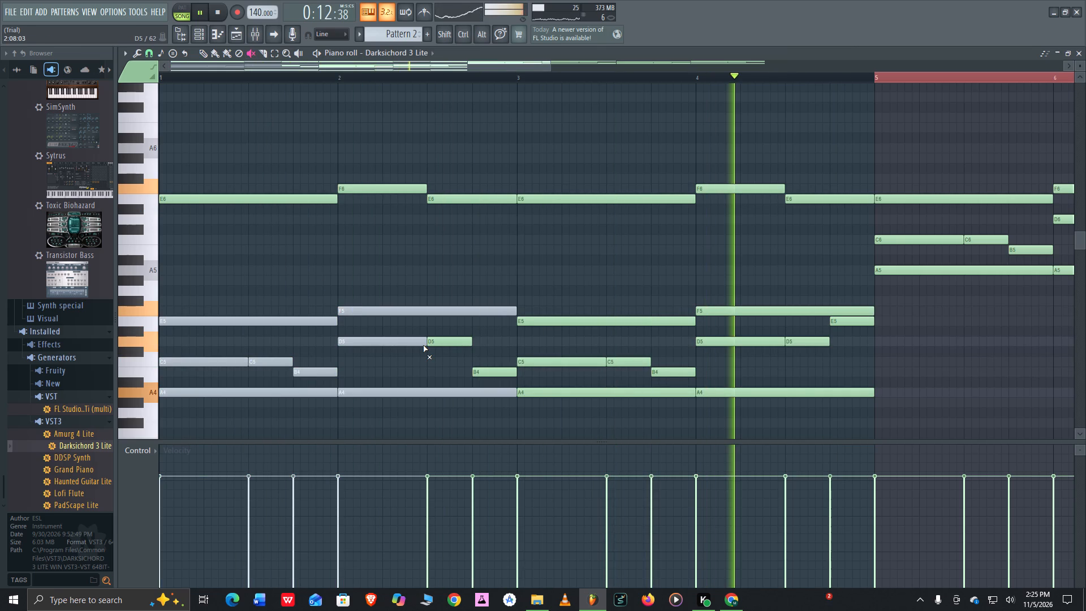
pyautogui.moveTo(423, 345); pyautogui.dragTo(739, 307)
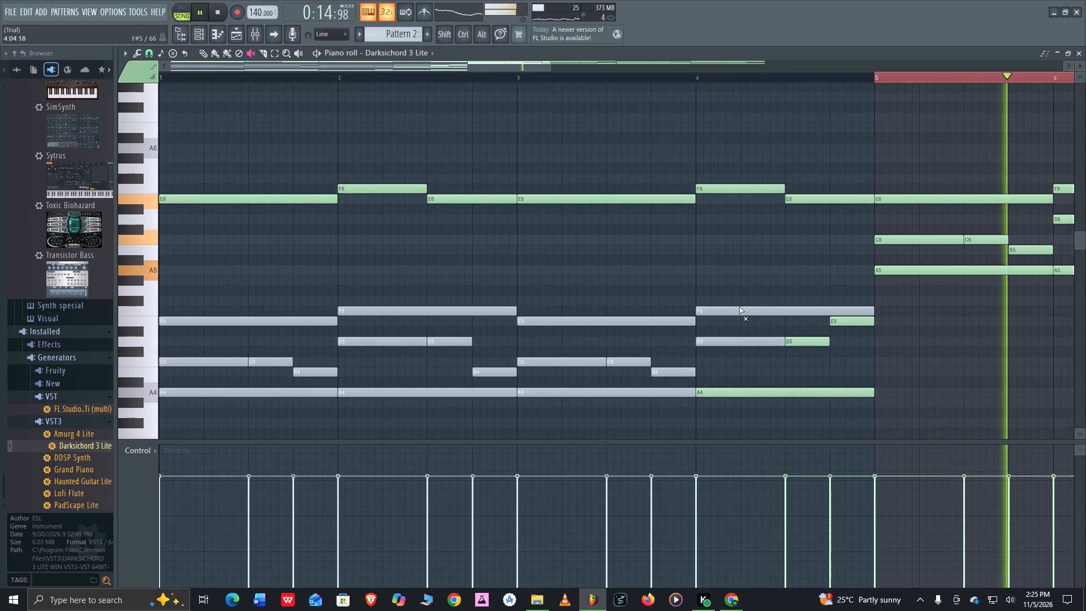
pyautogui.moveTo(739, 307); pyautogui.dragTo(848, 332)
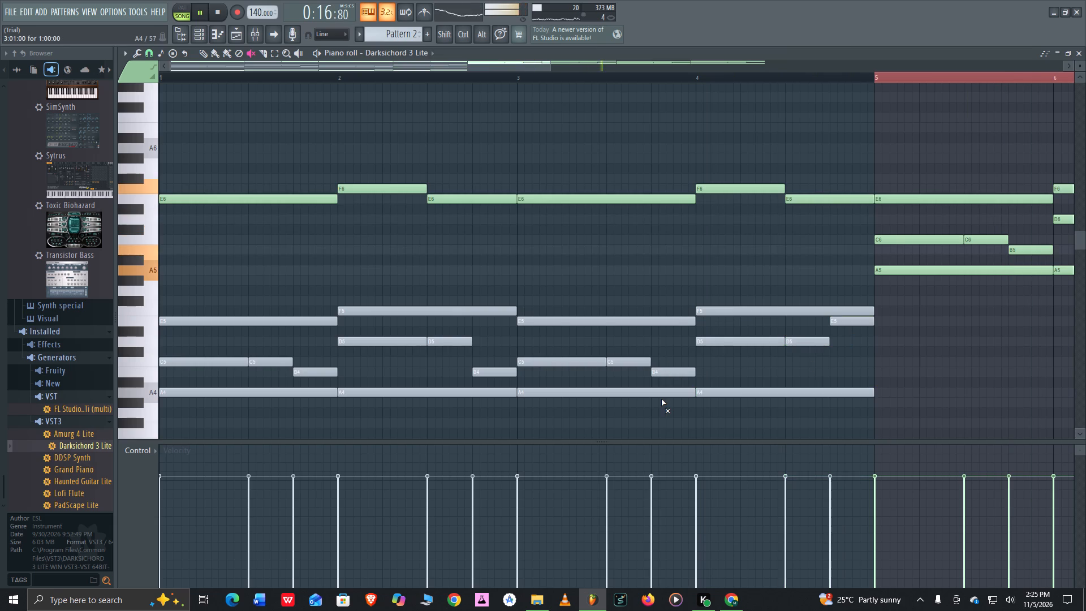
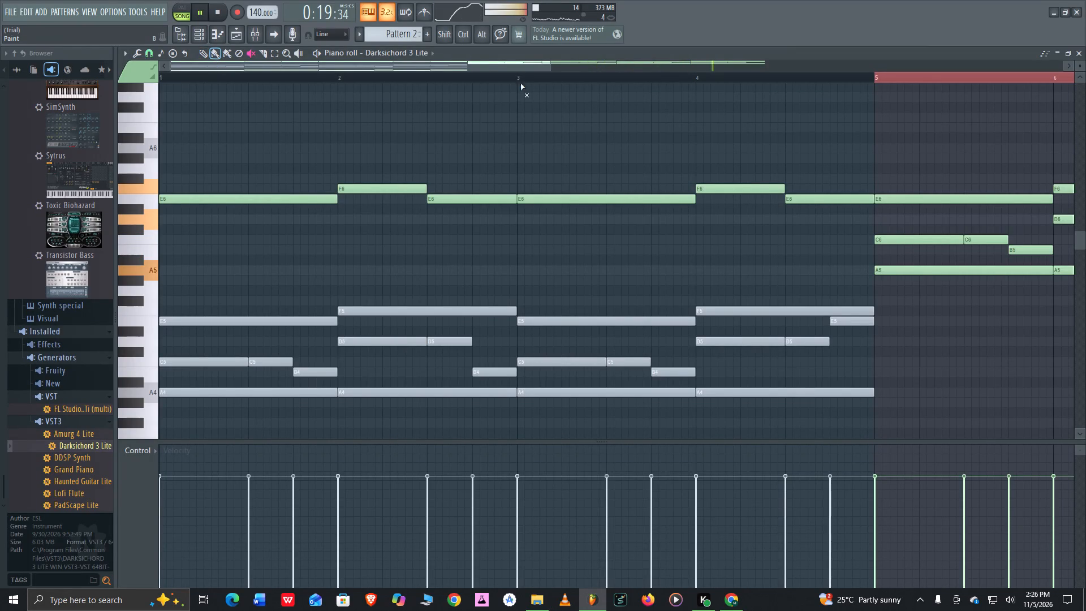
# Delete the one-beat B3 bass note on the last beat of bar 3.
pyautogui.moveTo(516, 65); pyautogui.dragTo(579, 65)
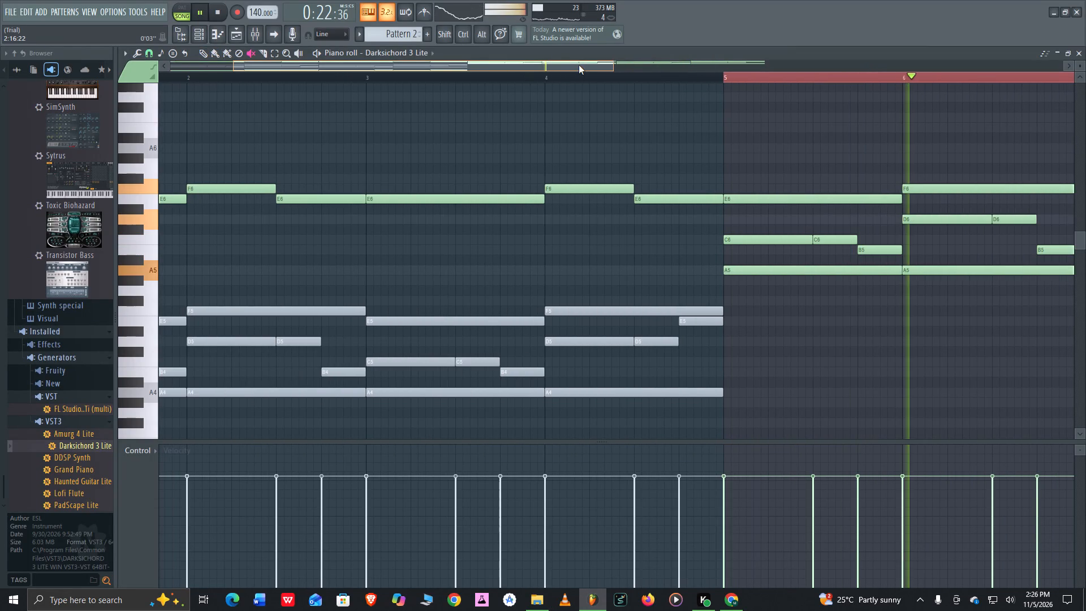
pyautogui.moveTo(579, 65); pyautogui.dragTo(594, 64)
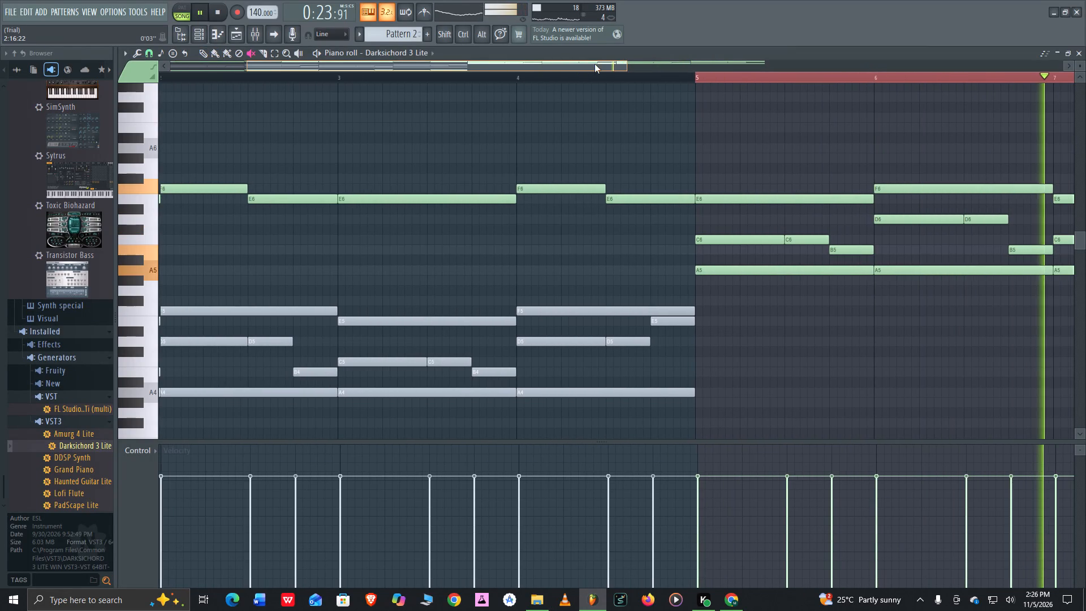
pyautogui.moveTo(594, 64); pyautogui.dragTo(615, 62)
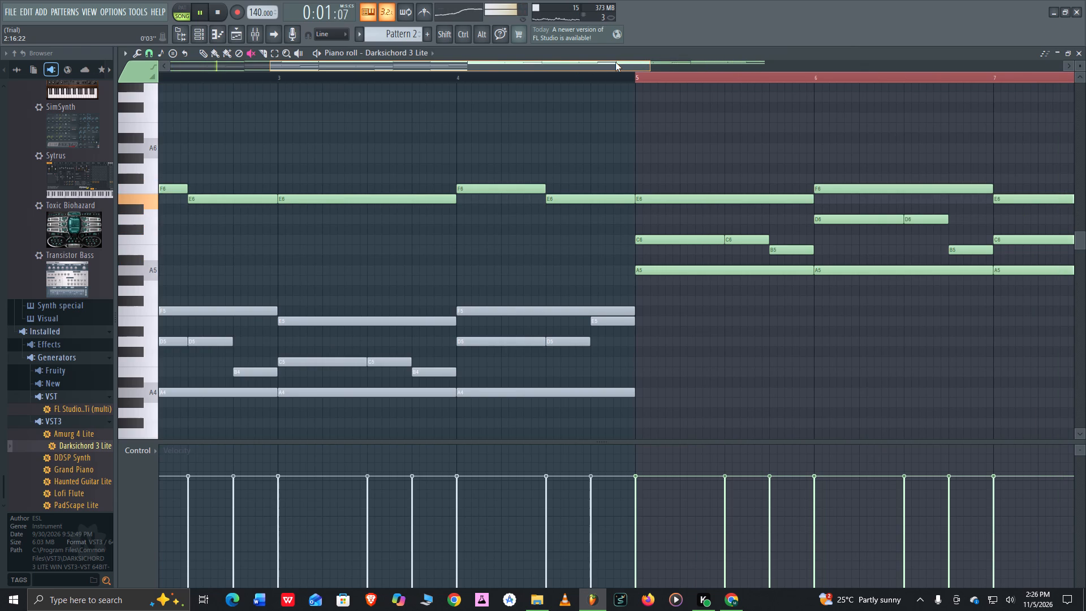
pyautogui.moveTo(615, 62); pyautogui.dragTo(616, 62)
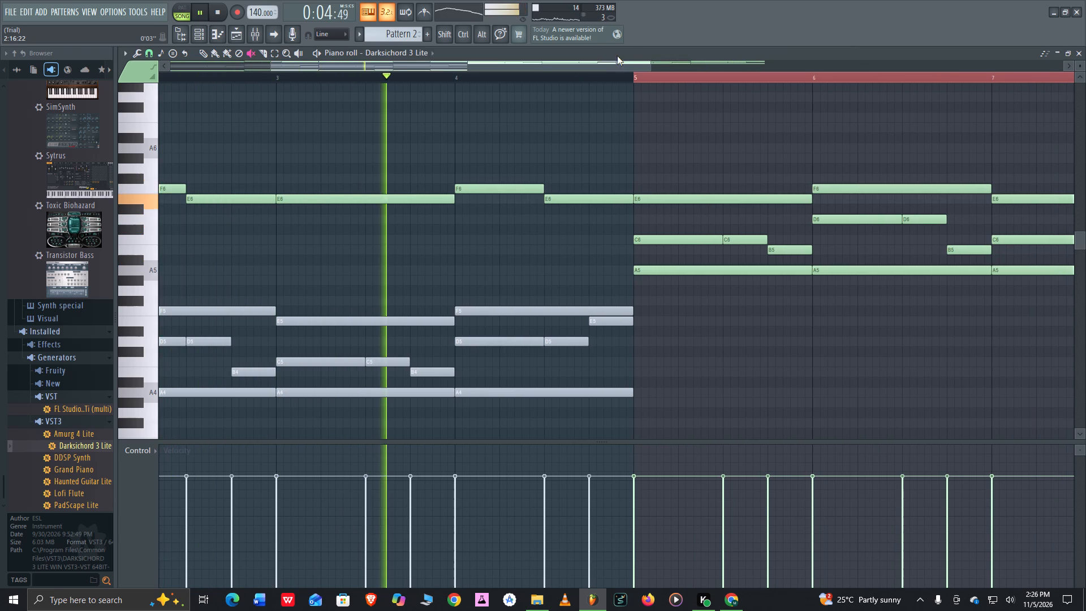
pyautogui.scroll(-4, 466, 253)
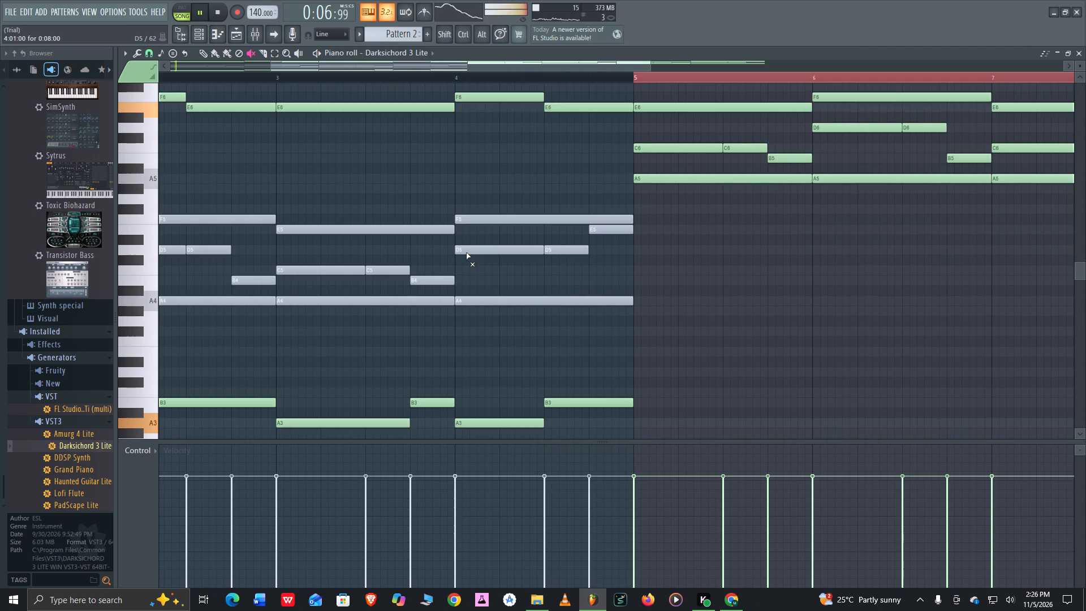
pyautogui.rightClick(446, 369)
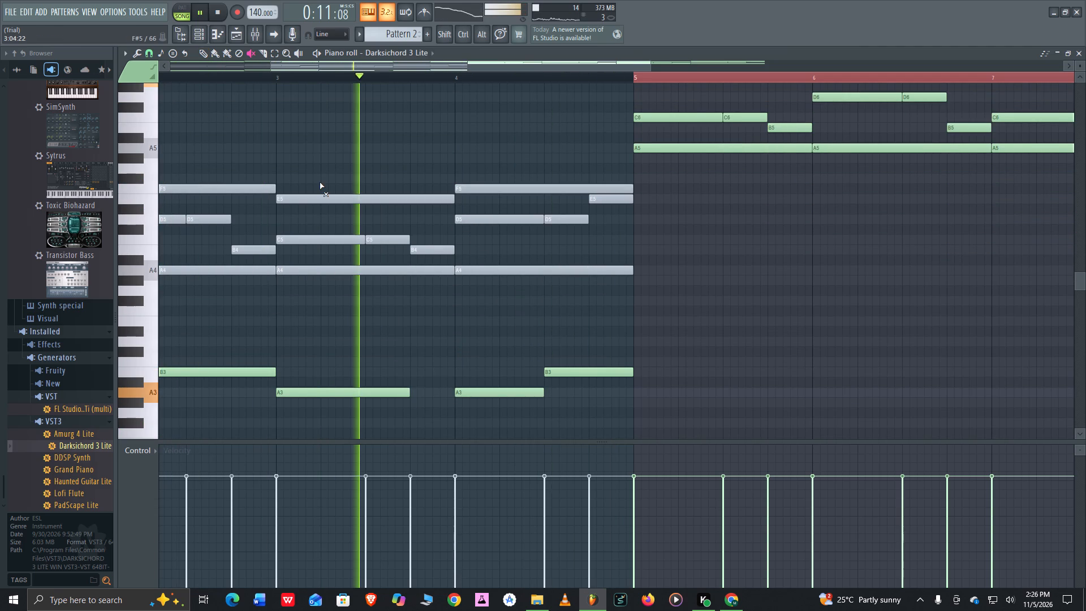
# Unmute all the greyed-out chord notes from A4 to F5 in bars 1 to 4.
pyautogui.moveTo(320, 182); pyautogui.dragTo(405, 193)
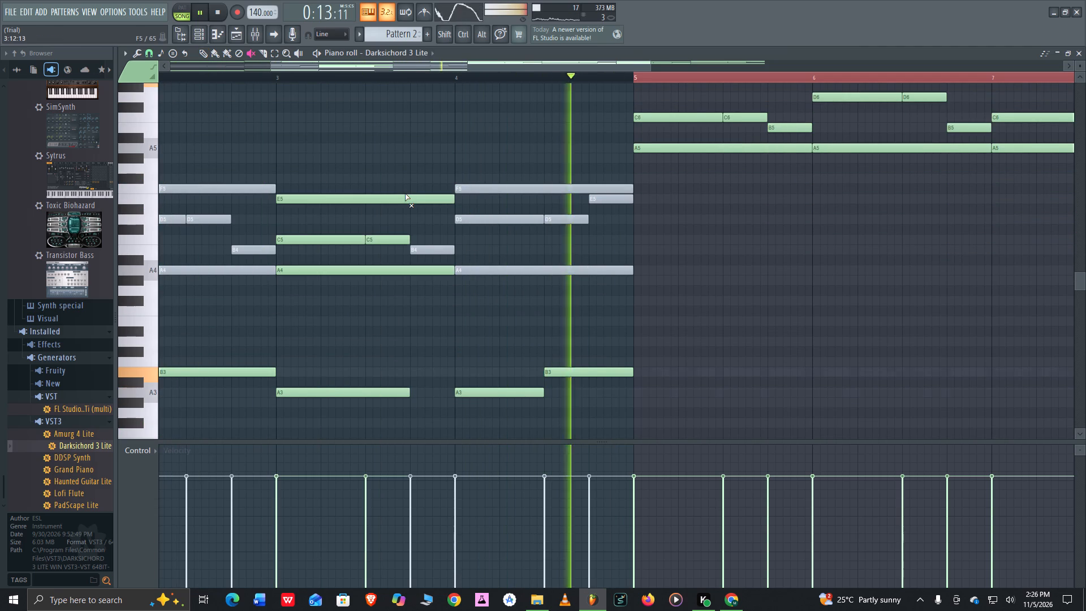
pyautogui.moveTo(405, 193); pyautogui.dragTo(566, 213)
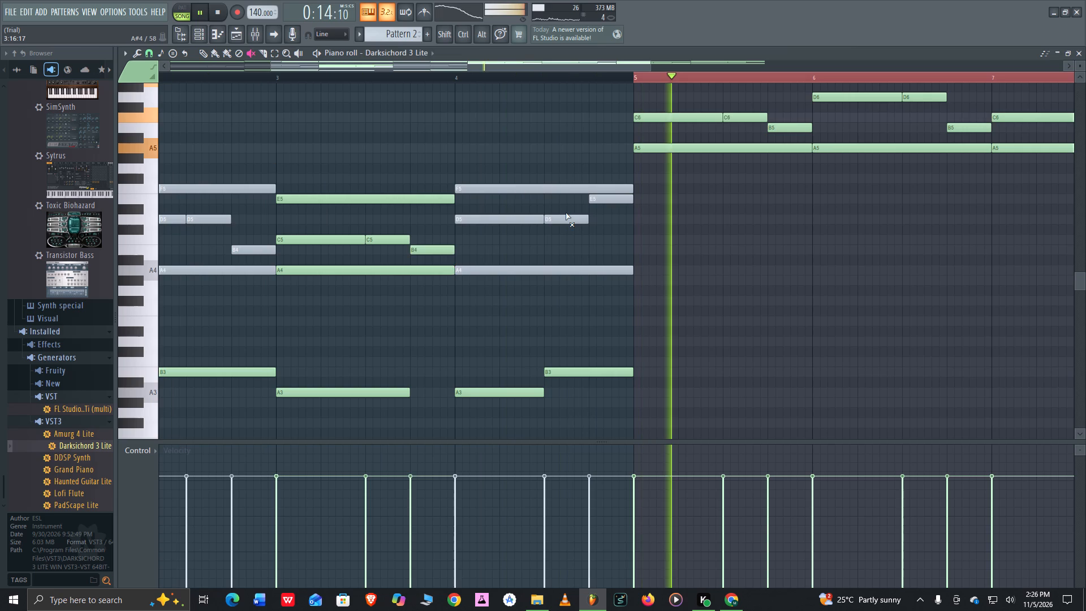
pyautogui.moveTo(566, 213); pyautogui.dragTo(608, 228)
pyautogui.moveTo(631, 64); pyautogui.dragTo(413, 91)
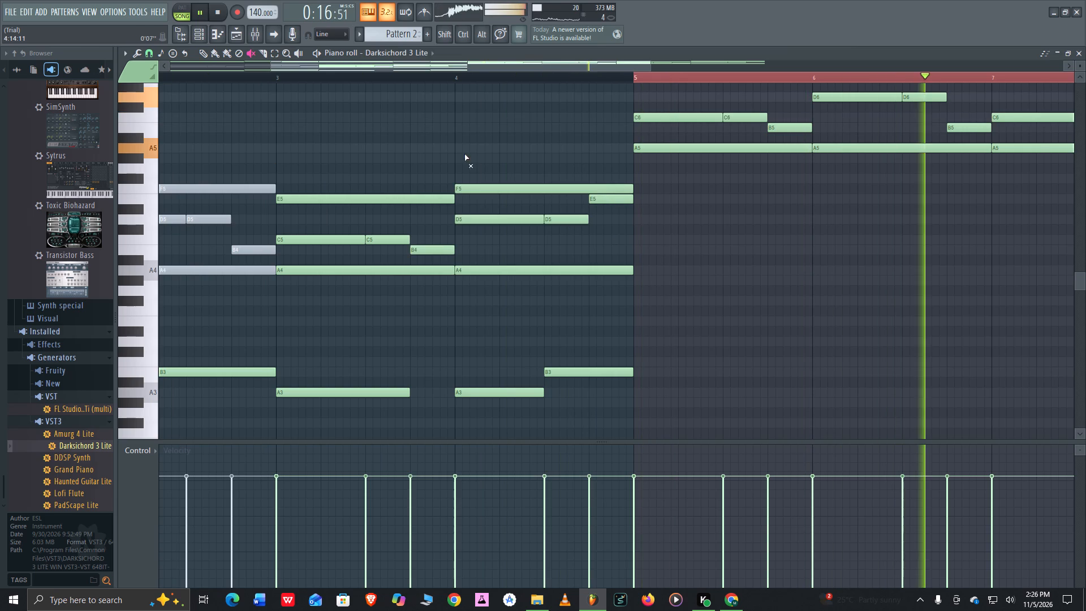
pyautogui.moveTo(471, 158); pyautogui.dragTo(290, 207)
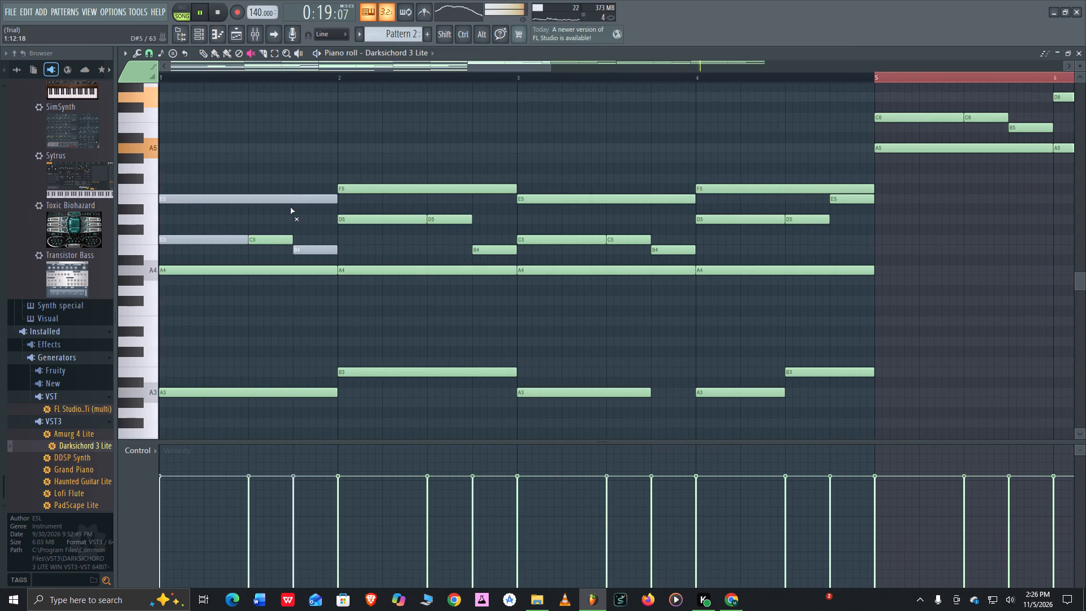
pyautogui.moveTo(290, 207); pyautogui.dragTo(335, 246)
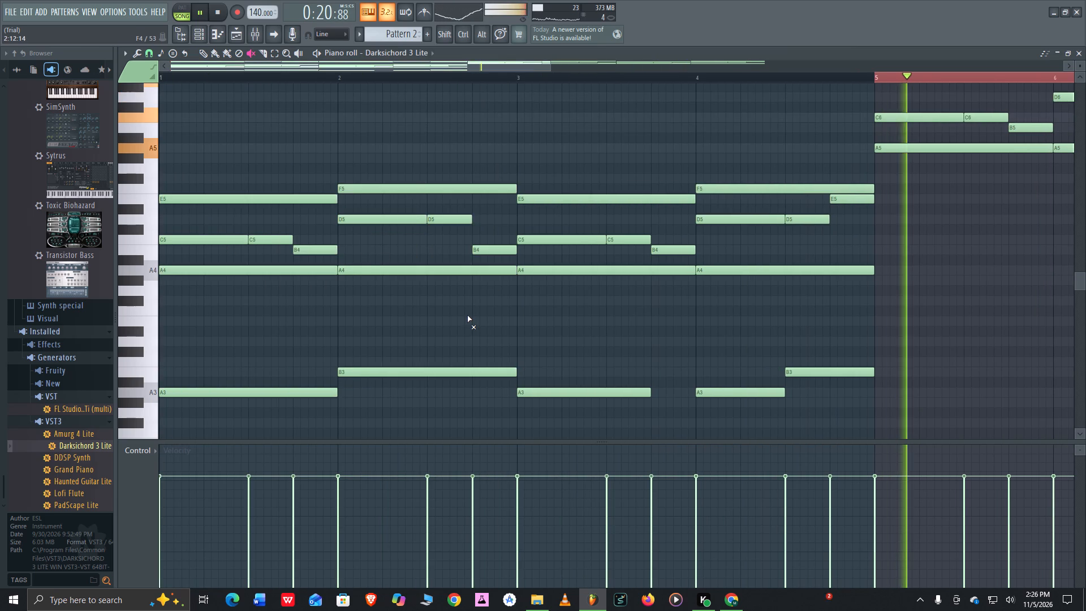
# Shorten the B3 bass note in bar 4 to one beat and follow it with a one-beat A3 on beat 4.
pyautogui.click(206, 53)
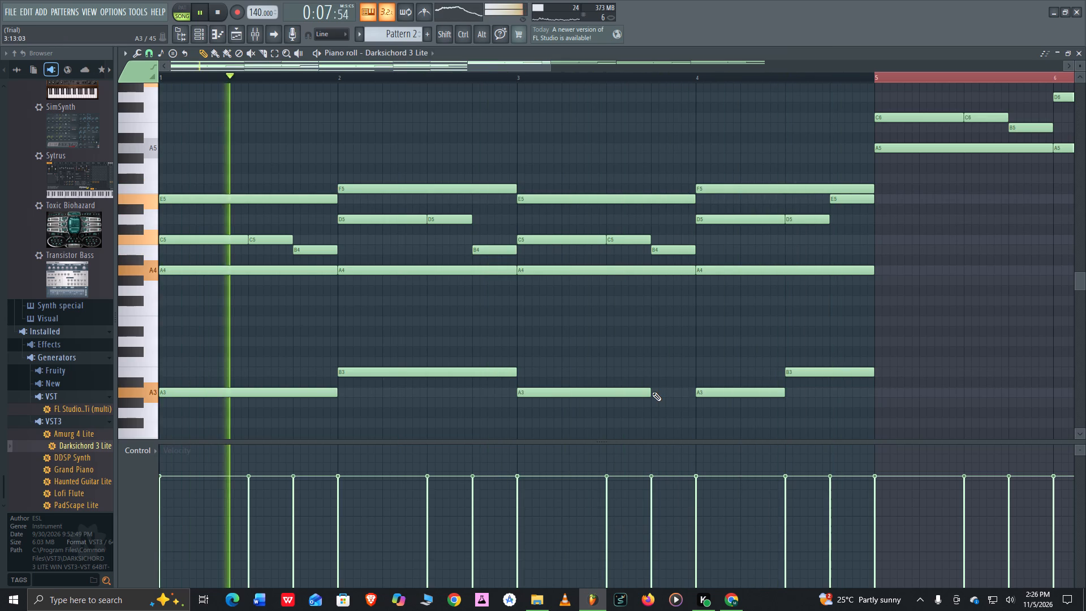
pyautogui.moveTo(795, 374); pyautogui.dragTo(796, 362)
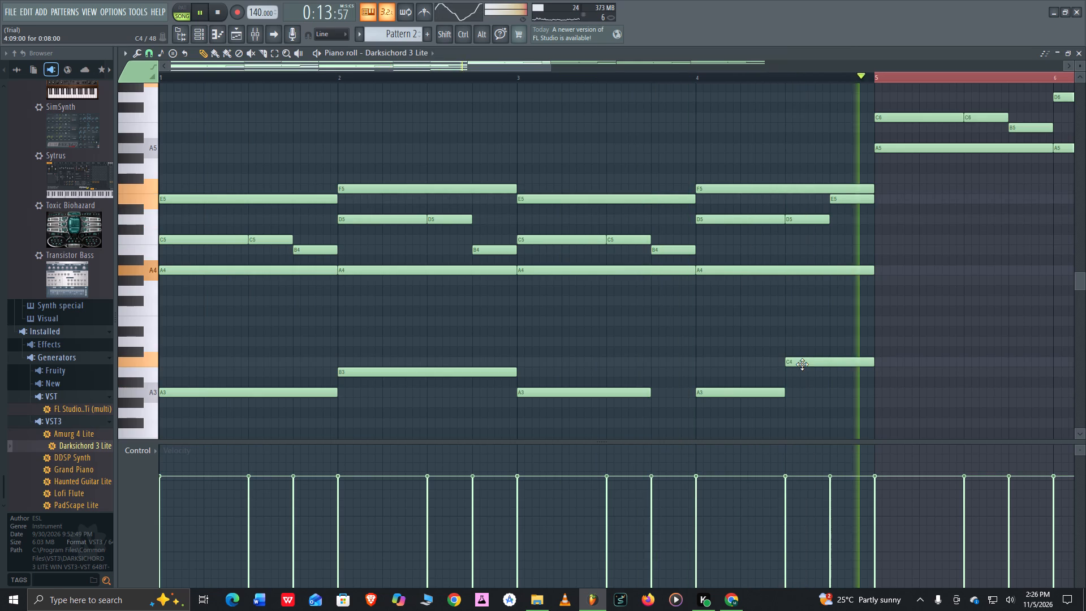
pyautogui.moveTo(800, 362); pyautogui.dragTo(798, 381)
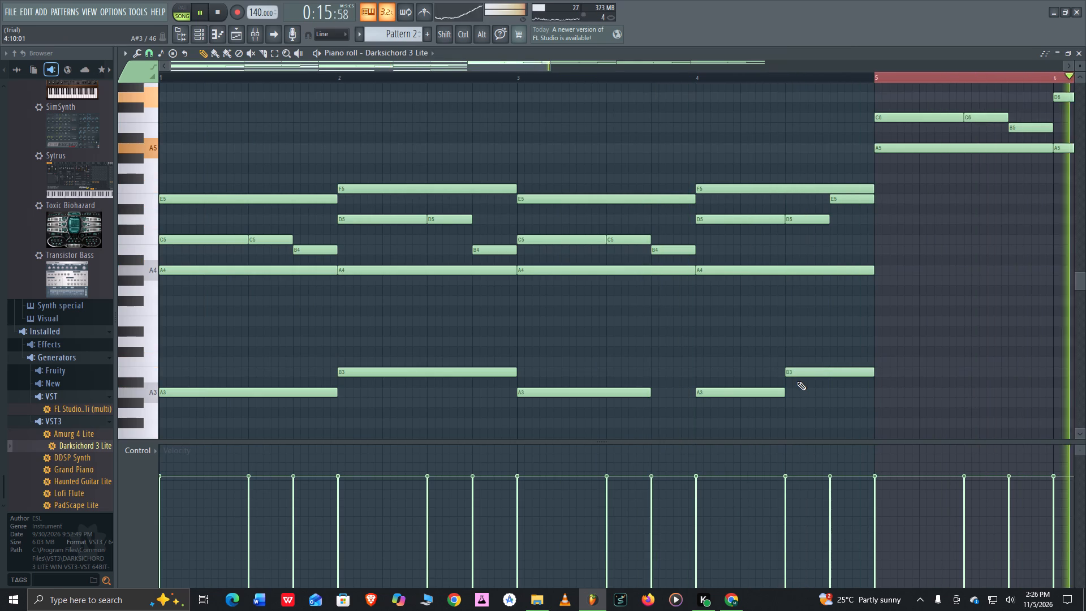
pyautogui.moveTo(874, 369); pyautogui.dragTo(844, 372)
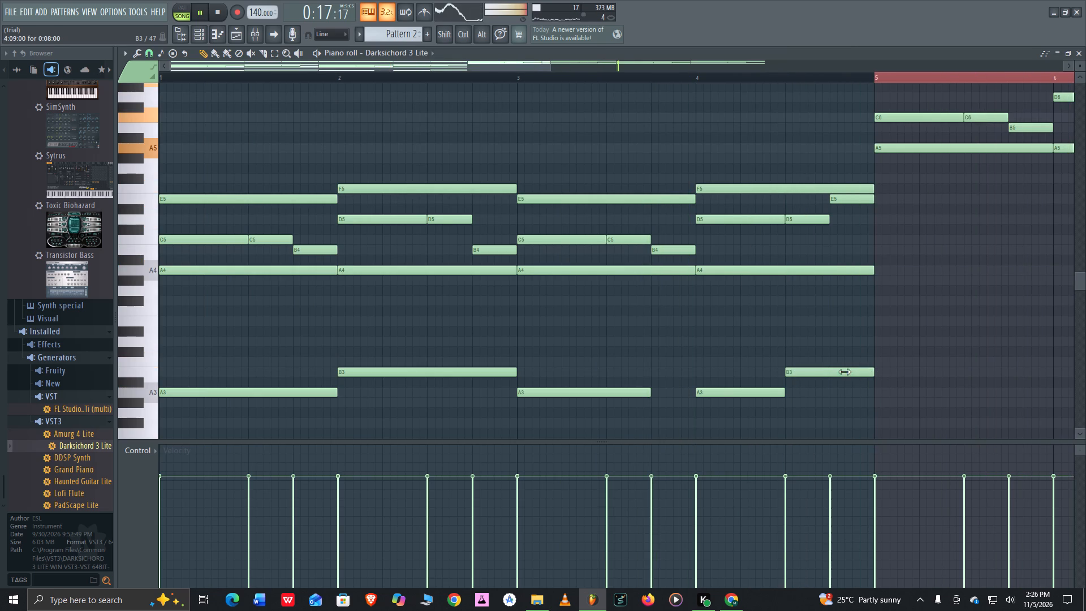
pyautogui.moveTo(844, 372); pyautogui.dragTo(829, 373)
pyautogui.click(830, 390)
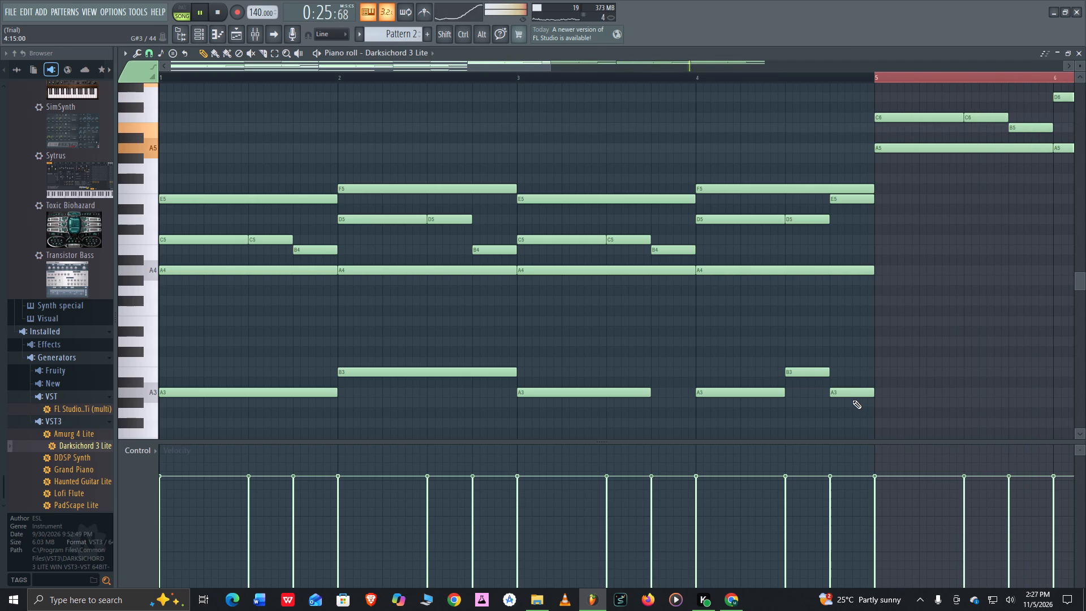
# Add four one-beat notes across bar 1 above the high line, alternating A6 and G#6 and starting with A6.
pyautogui.scroll(1, 528, 333)
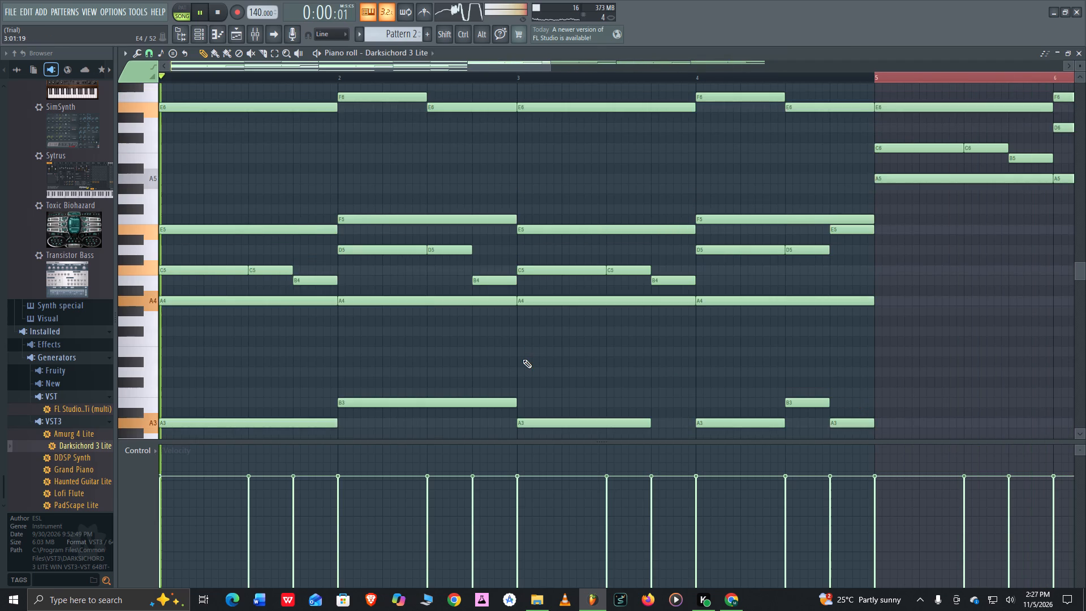
pyautogui.scroll(2, 490, 378)
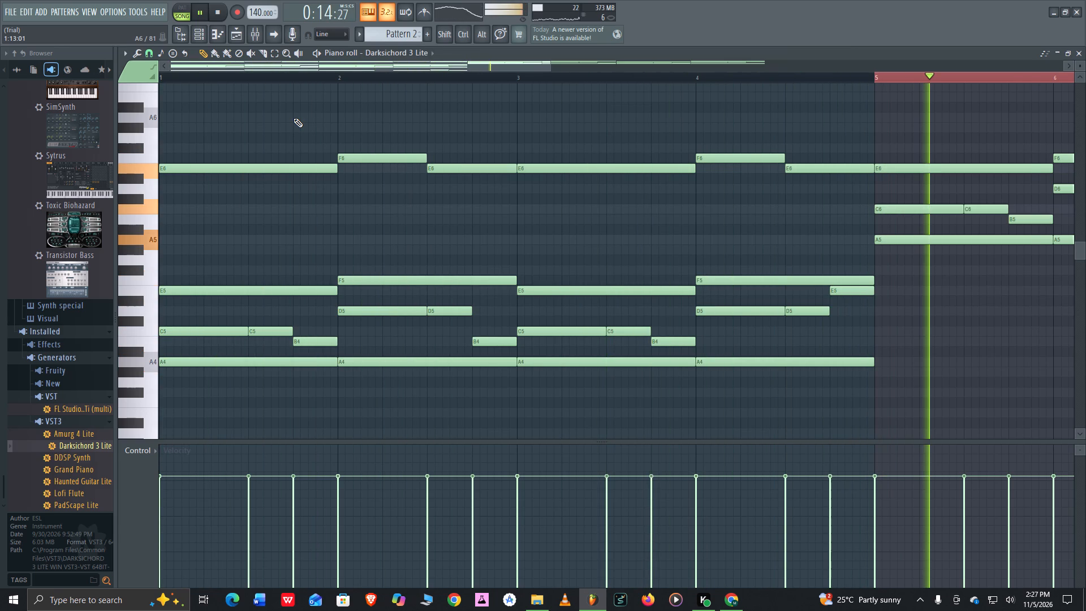
pyautogui.scroll(1, 304, 234)
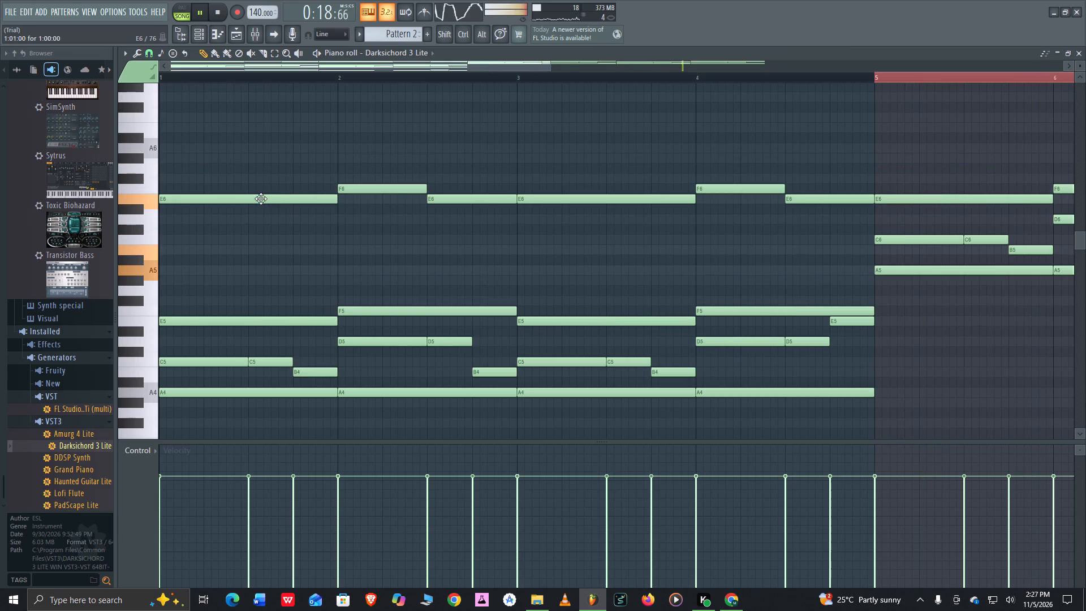
pyautogui.click(163, 144)
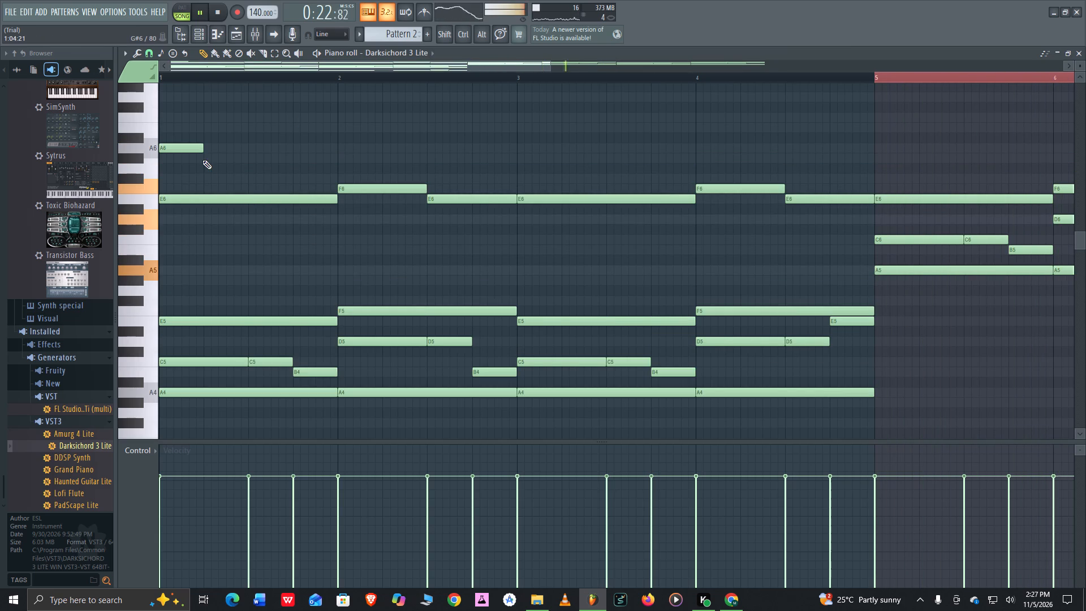
pyautogui.click(204, 158)
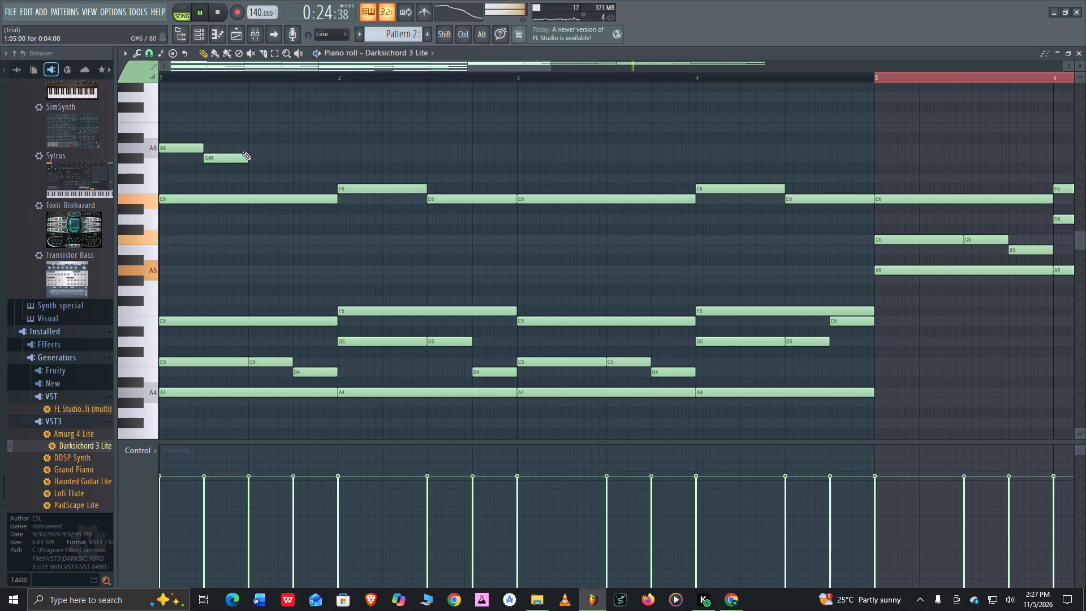
pyautogui.click(248, 147)
pyautogui.click(294, 156)
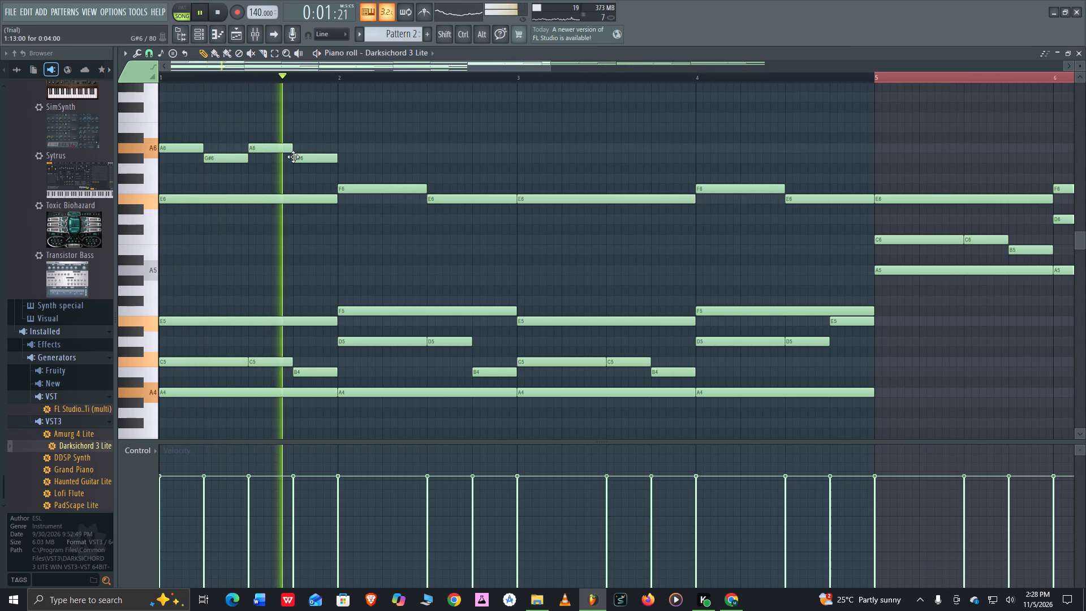
# Delete the two G#6 notes on beats 2 and 4 of bar 1.
pyautogui.rightClick(234, 161)
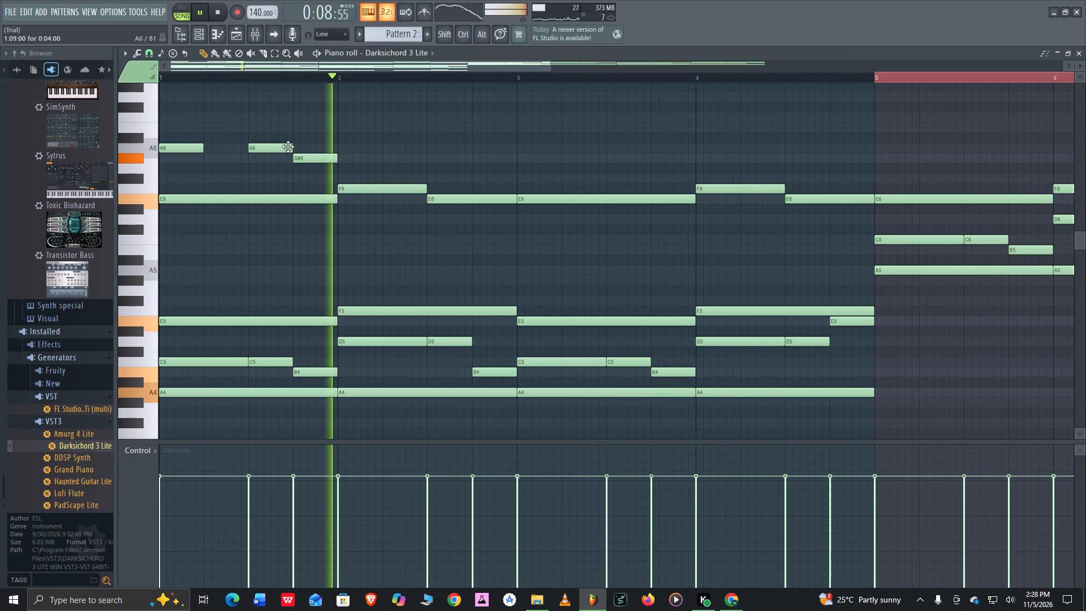
pyautogui.rightClick(304, 158)
# Place an A6 note at the start of bar 2.
pyautogui.click(338, 144)
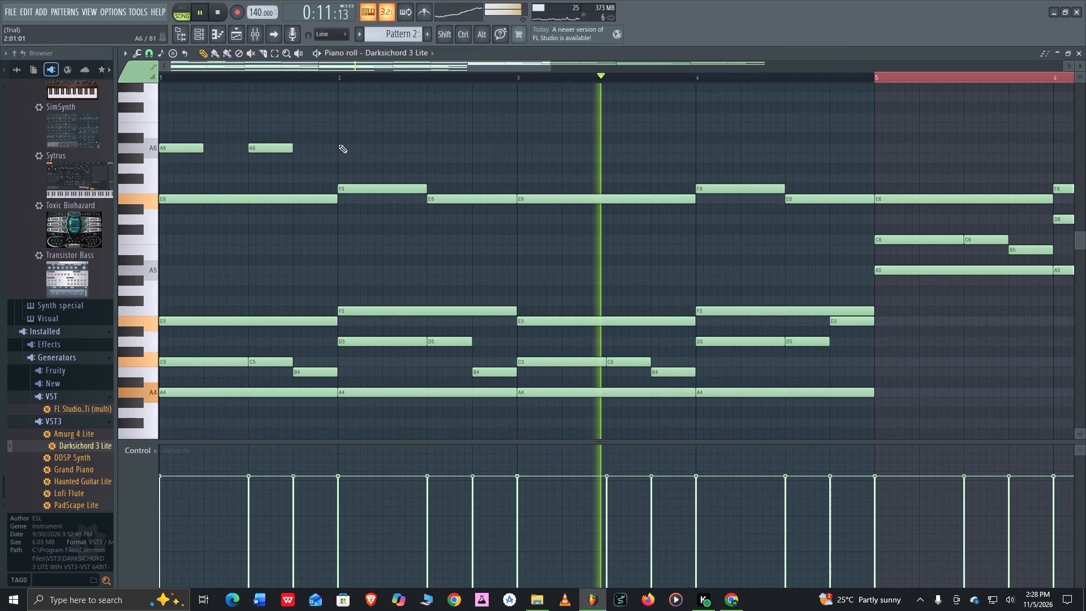
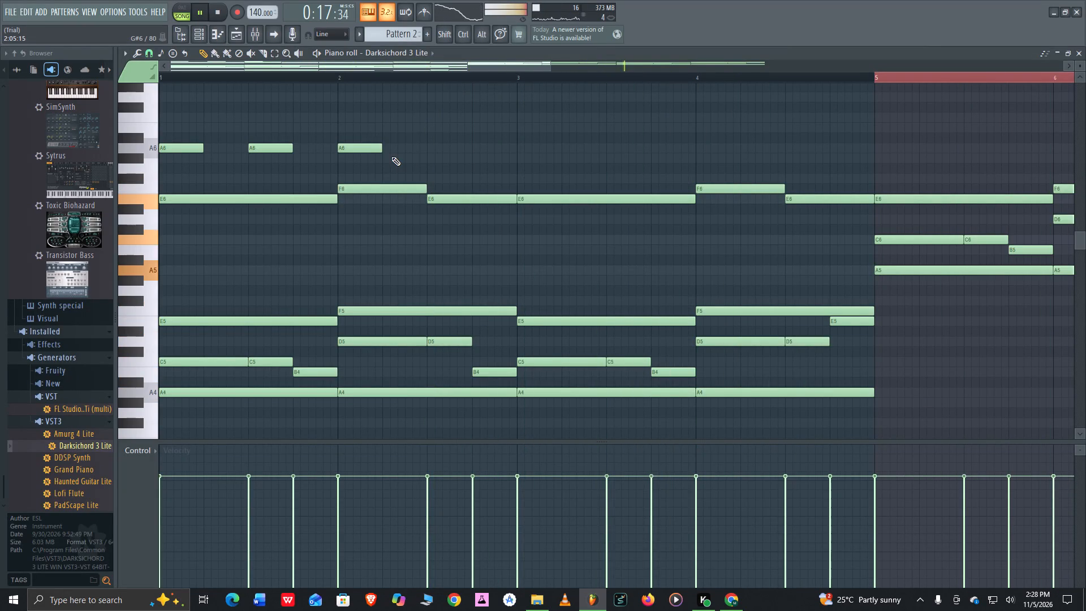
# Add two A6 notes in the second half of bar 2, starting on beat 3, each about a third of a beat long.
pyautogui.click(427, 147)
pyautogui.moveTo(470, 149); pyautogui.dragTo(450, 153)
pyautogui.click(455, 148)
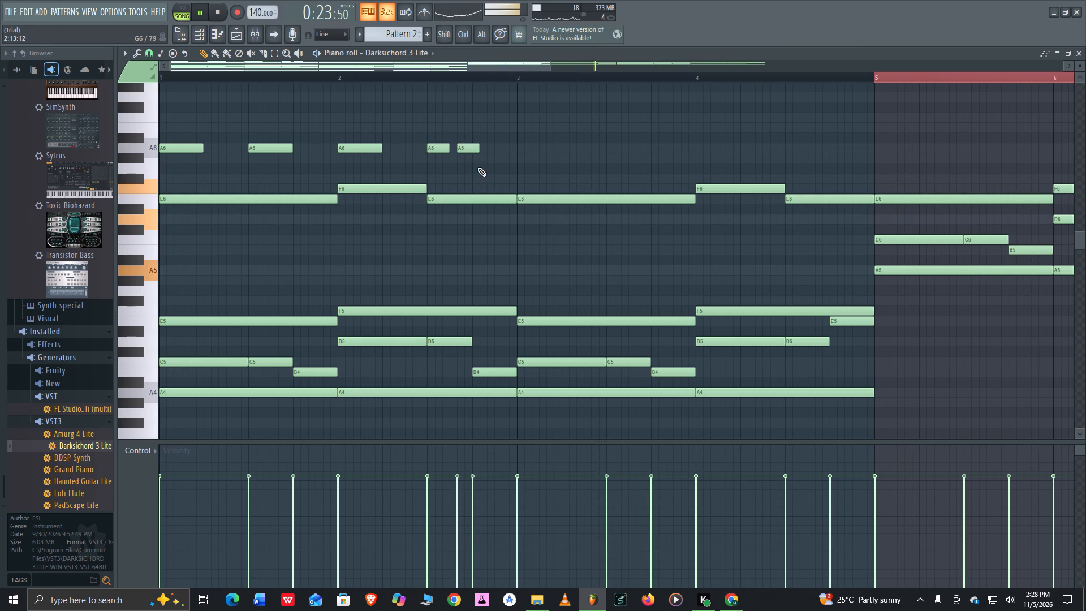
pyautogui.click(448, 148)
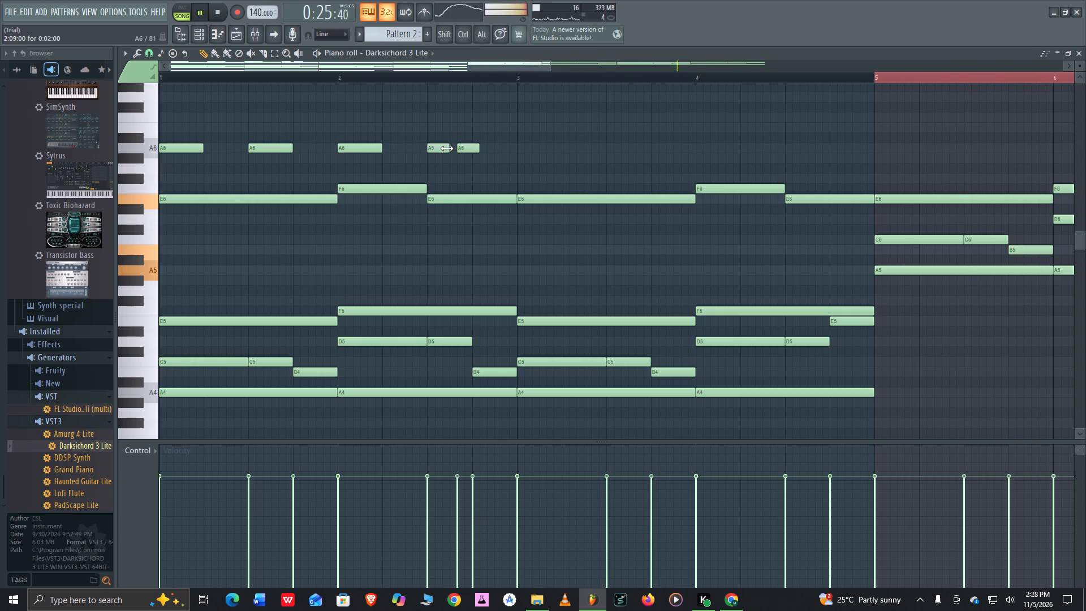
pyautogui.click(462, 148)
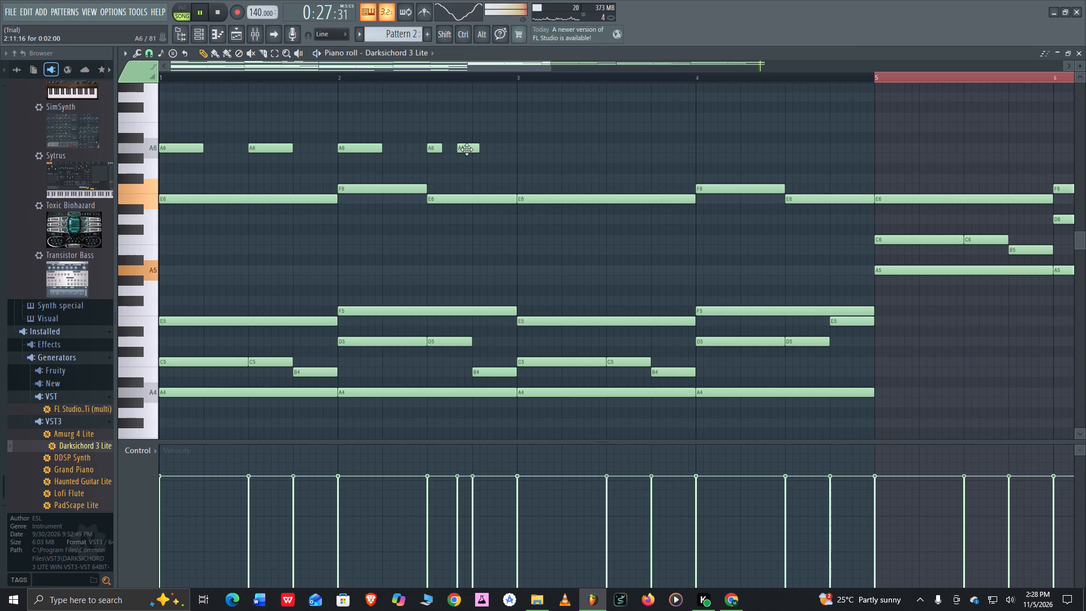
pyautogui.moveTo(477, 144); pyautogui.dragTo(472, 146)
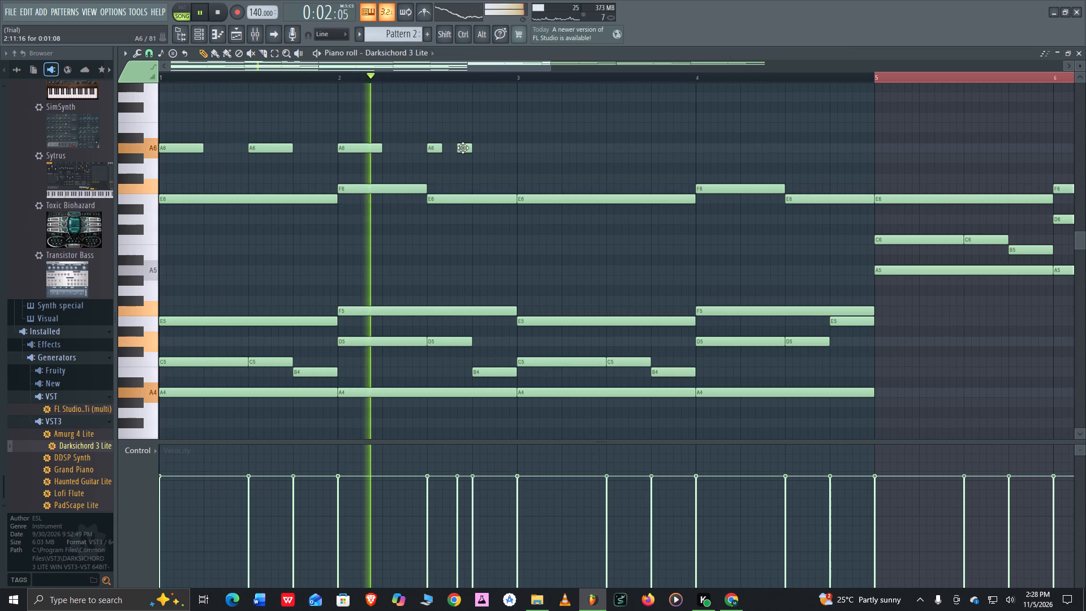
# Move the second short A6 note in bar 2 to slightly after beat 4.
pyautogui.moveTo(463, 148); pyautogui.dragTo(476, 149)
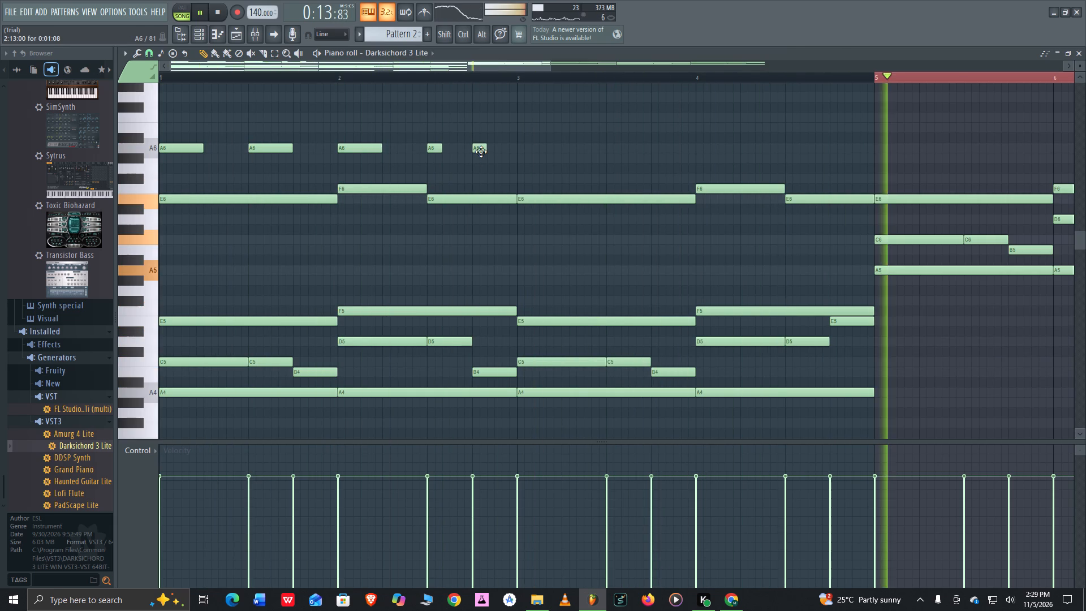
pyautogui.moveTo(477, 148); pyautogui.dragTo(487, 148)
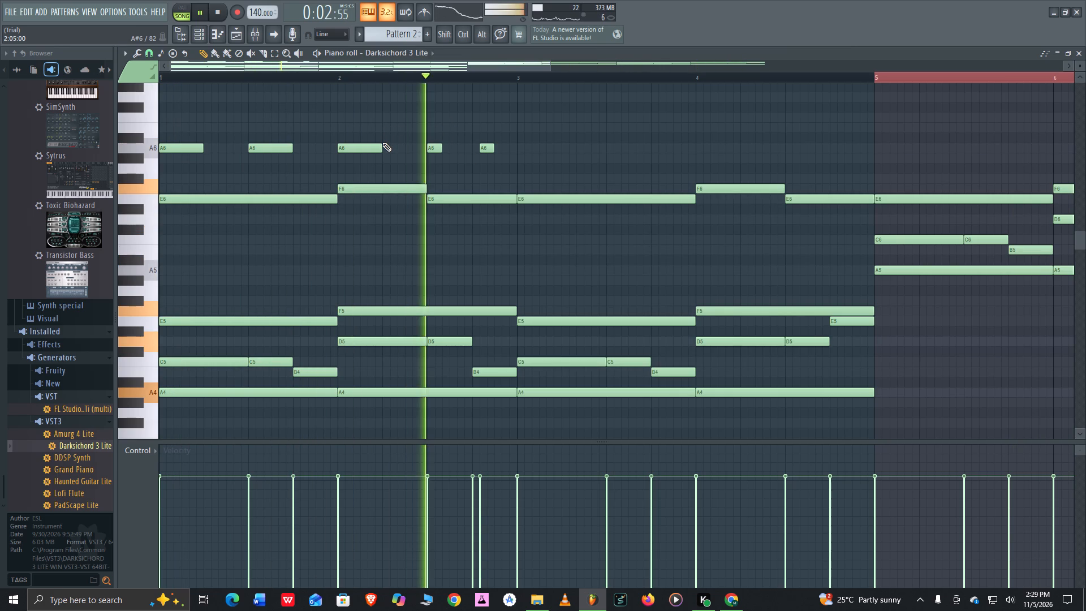
# Delete all the A6 notes above the chords in bars 1 and 2.
pyautogui.moveTo(493, 148); pyautogui.dragTo(494, 148, button='right')
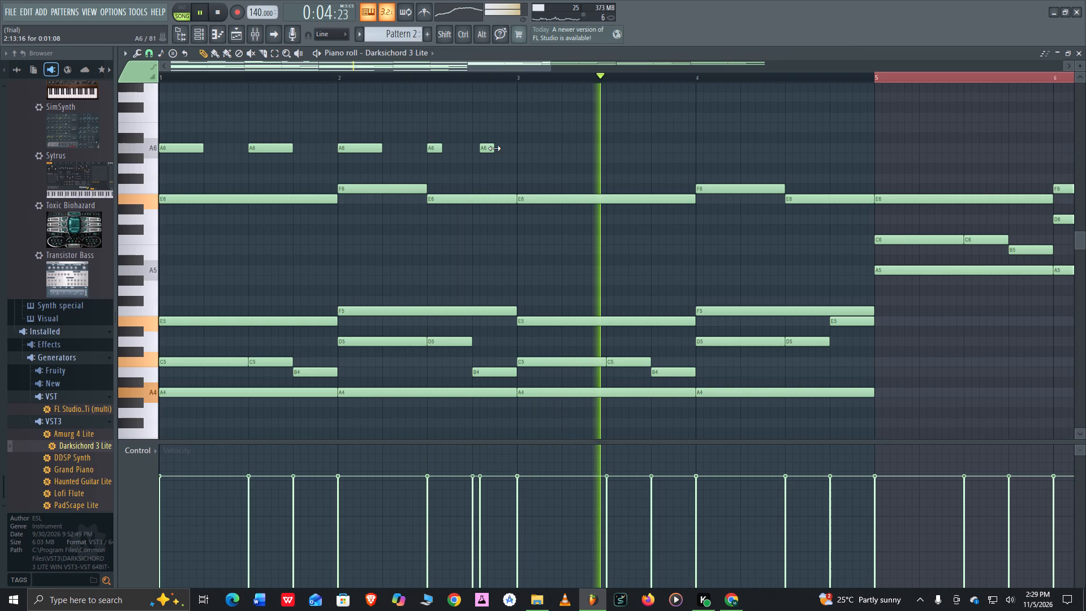
pyautogui.moveTo(494, 148); pyautogui.dragTo(304, 140, button='right')
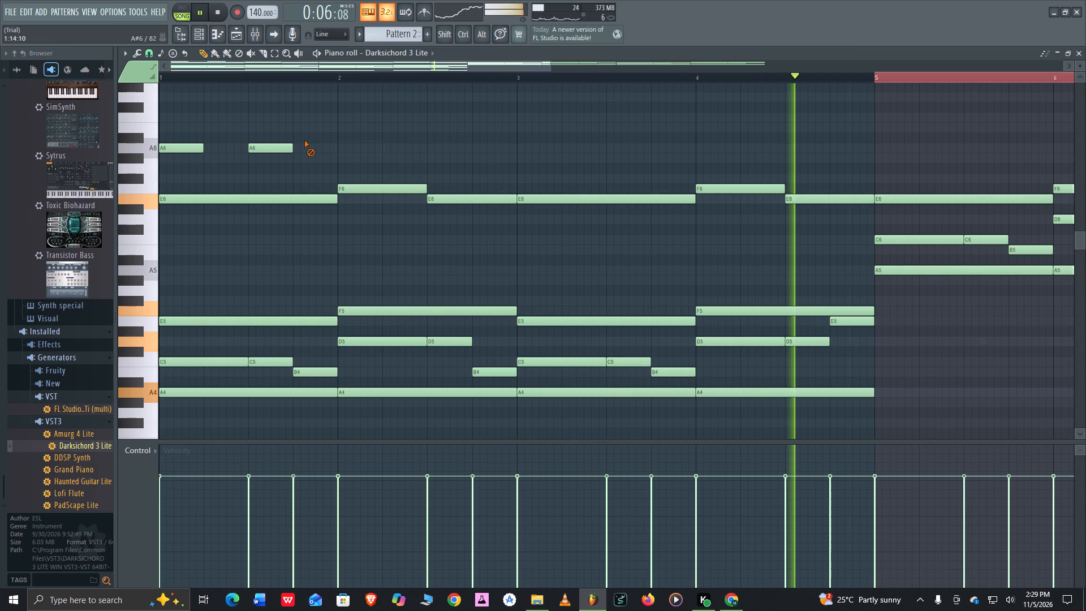
pyautogui.moveTo(304, 140); pyautogui.dragTo(178, 149, button='right')
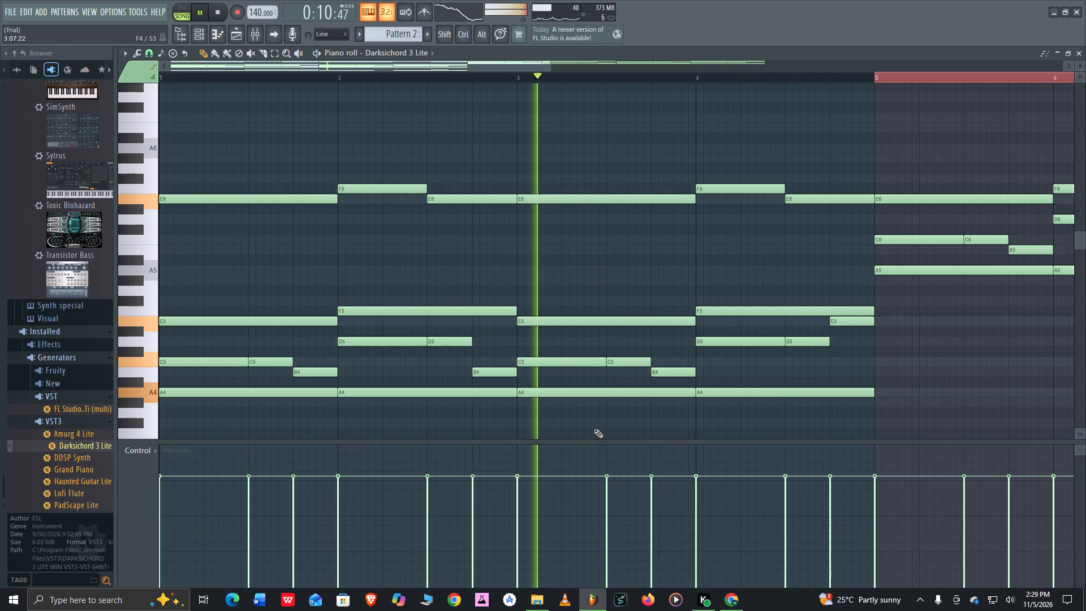
# Unmute Track 2 with the Pattern 1 clips in the playlist.
pyautogui.scroll(-3, 563, 354)
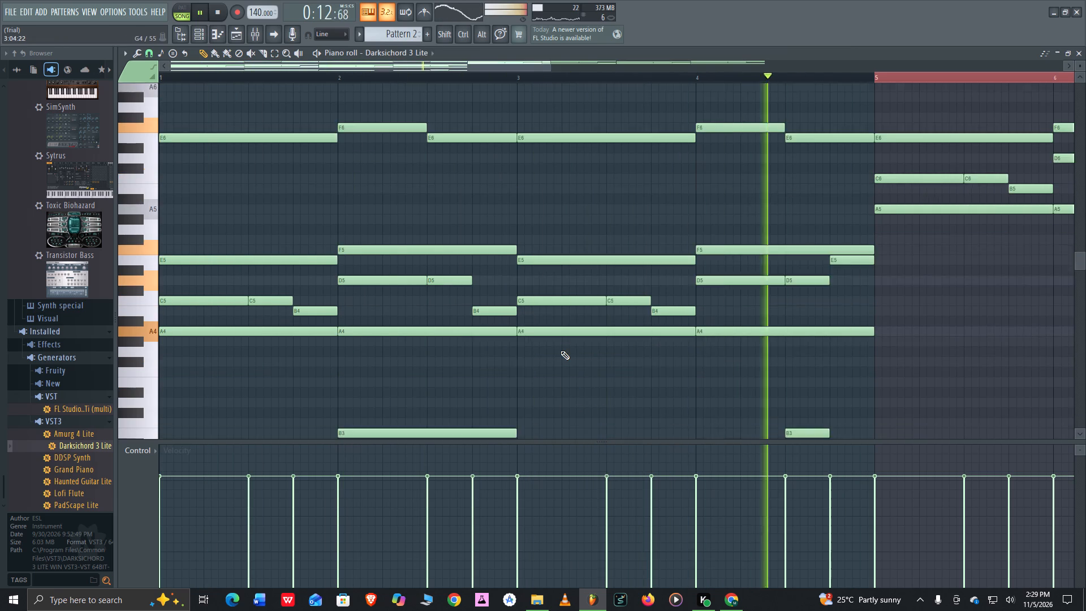
pyautogui.scroll(-3, 561, 351)
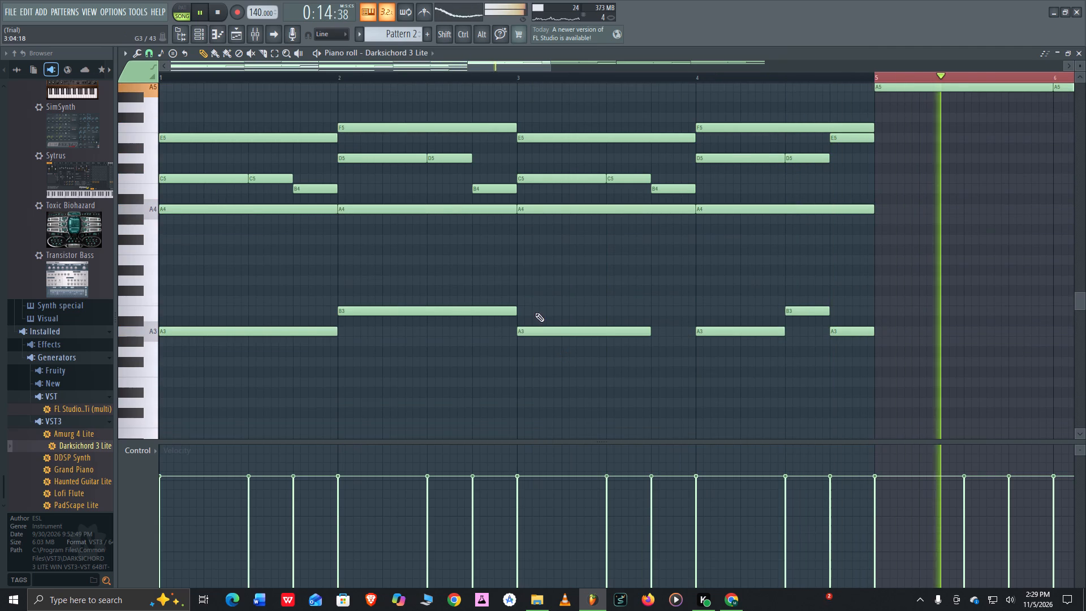
pyautogui.click(235, 31)
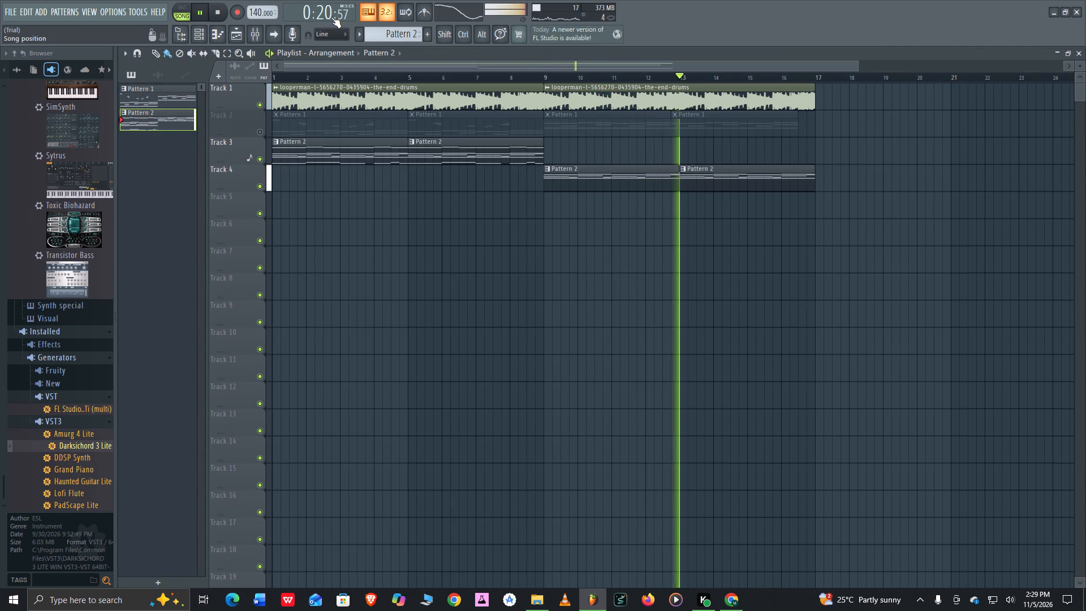
pyautogui.click(261, 133)
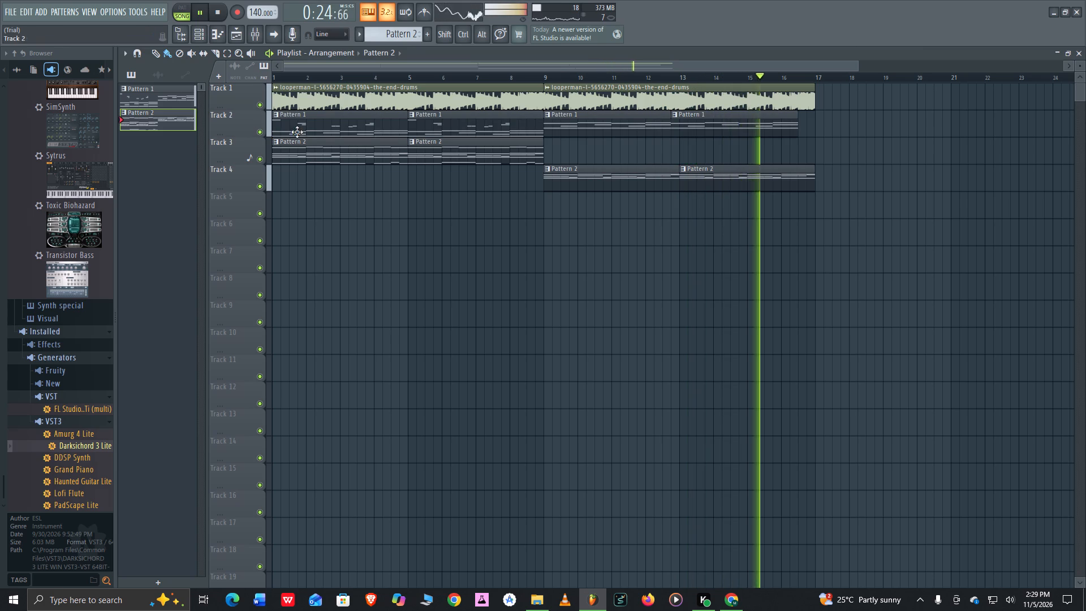
# Open Pattern 2 from its first Track 3 clip and copy the A4 to F5 chord notes in bars 1 to 4, without the bass notes.
pyautogui.click(314, 158)
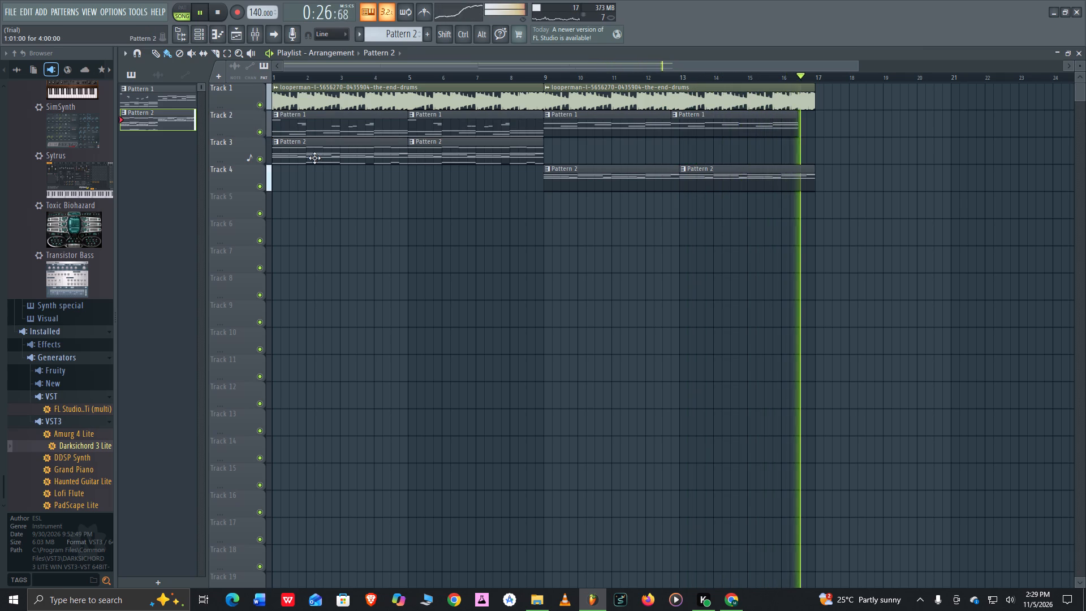
pyautogui.click(314, 158)
pyautogui.moveTo(429, 65); pyautogui.dragTo(268, 68)
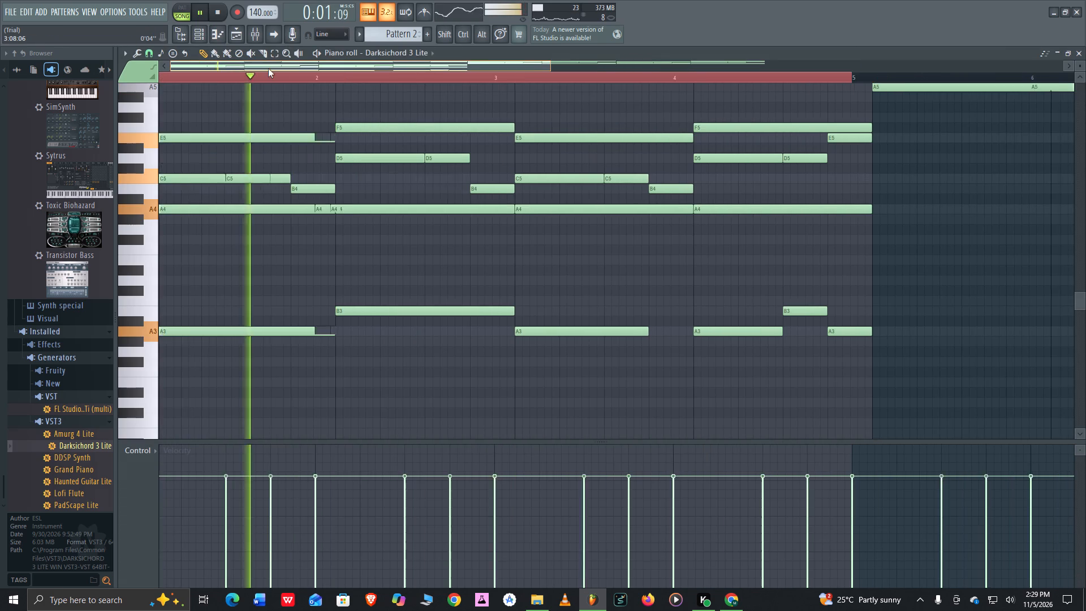
pyautogui.moveTo(268, 68); pyautogui.dragTo(248, 71)
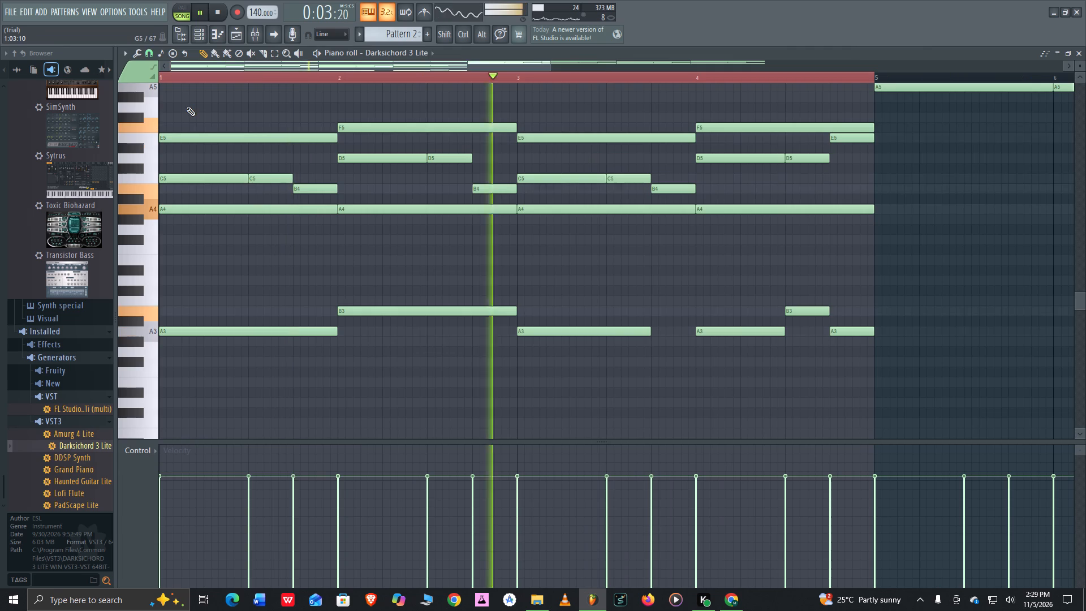
pyautogui.keyDown('ctrl'); pyautogui.moveTo(184, 102); pyautogui.dragTo(829, 235); pyautogui.keyUp('ctrl')
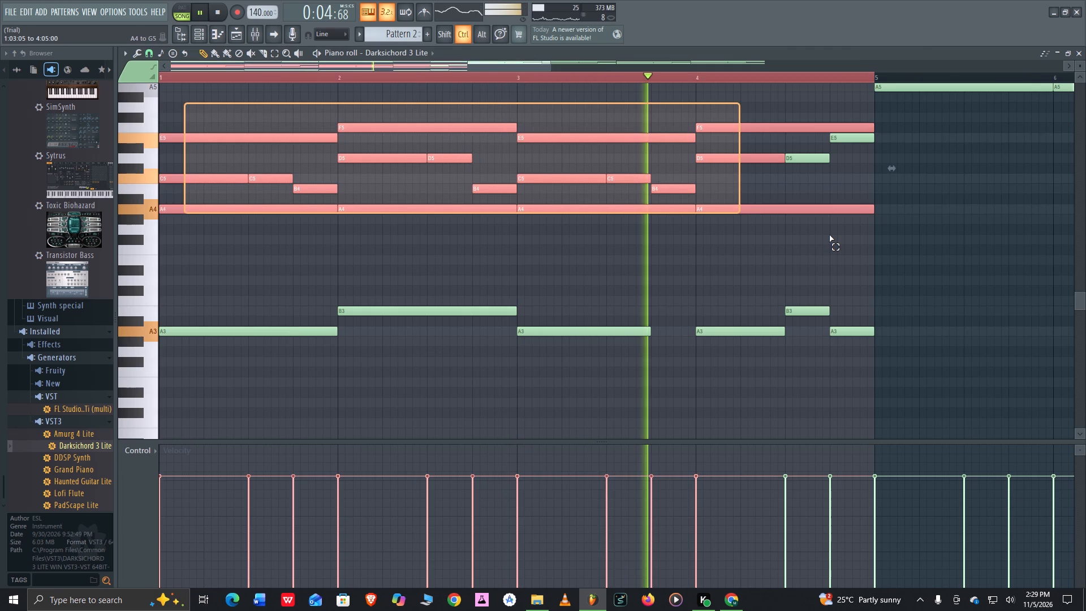
pyautogui.keyDown('ctrl'); pyautogui.moveTo(829, 235); pyautogui.dragTo(844, 238); pyautogui.keyUp('ctrl')
pyautogui.hotkey('ctrl', 'c')
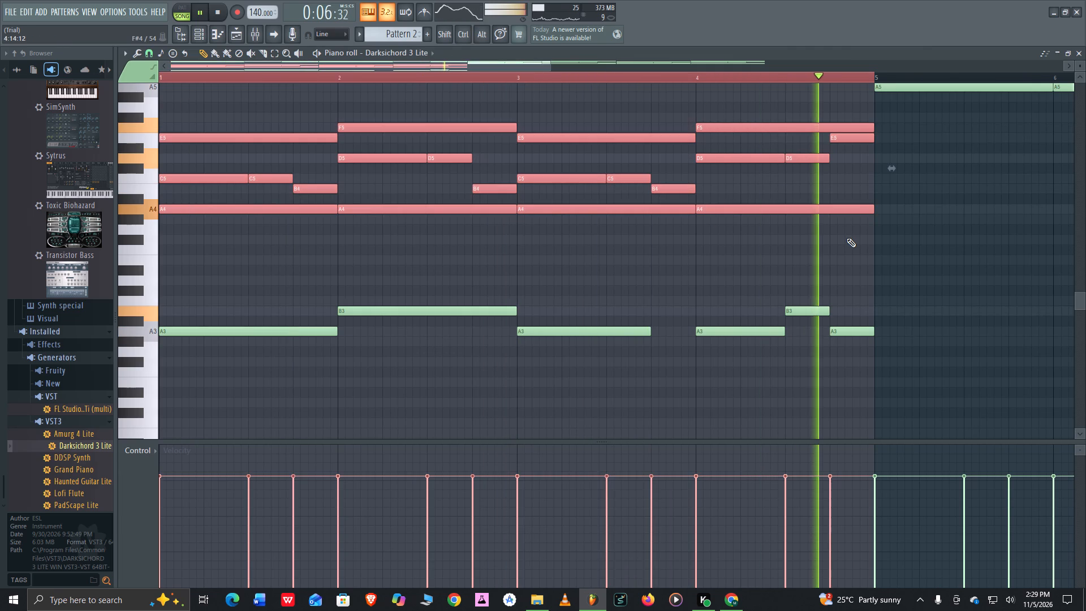
# Return to the playlist.
pyautogui.click(239, 35)
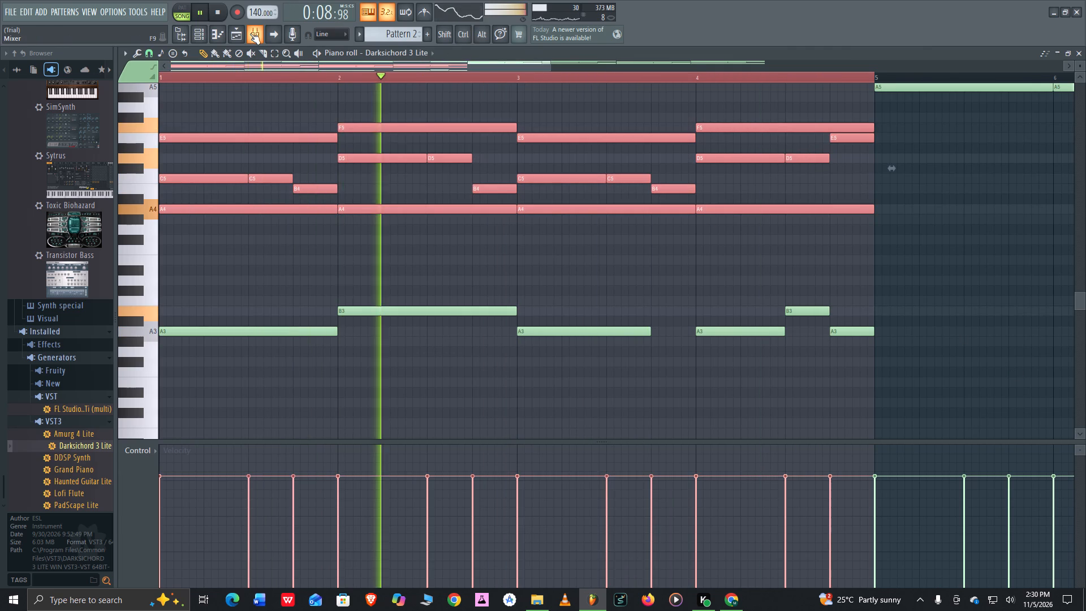
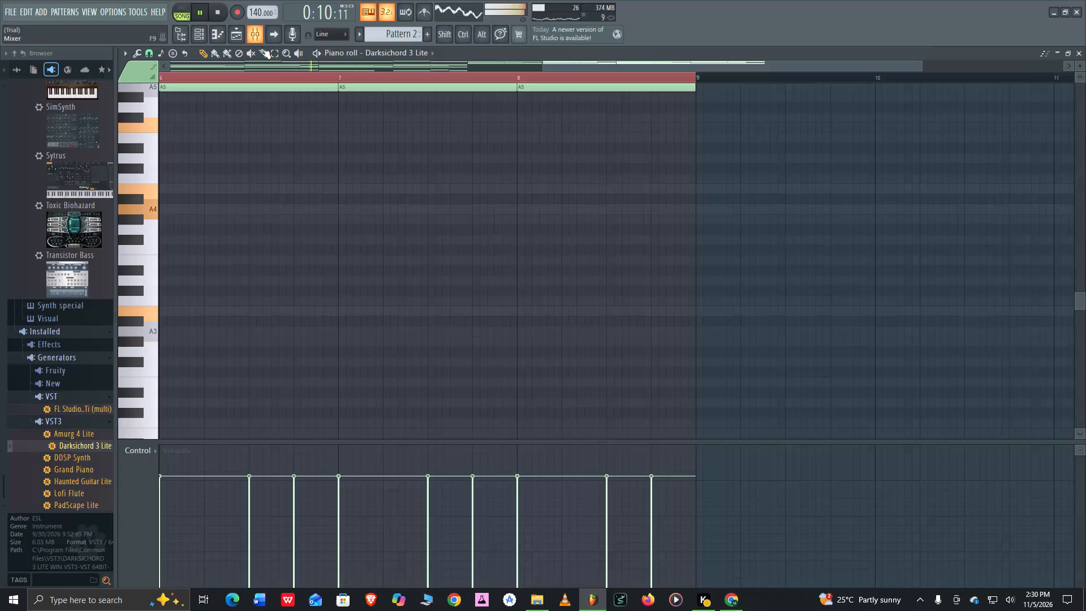
# Open Pattern 1 from its first Track 2 clip and cut all the A4 to F5 chord notes in bars 1 to 4.
pyautogui.click(236, 40)
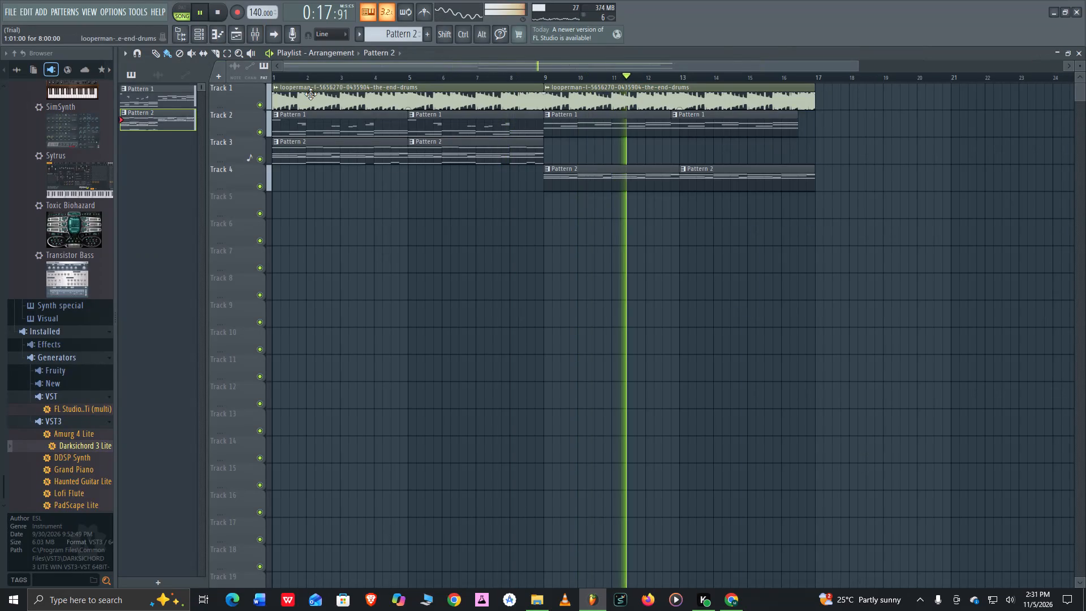
pyautogui.doubleClick(350, 126)
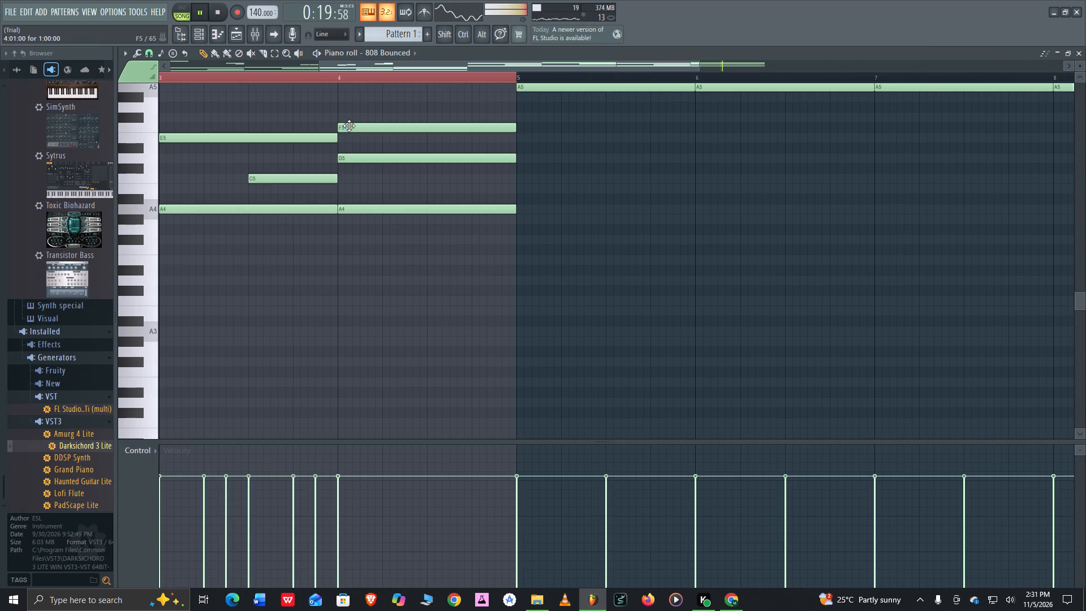
pyautogui.moveTo(437, 64); pyautogui.dragTo(198, 89)
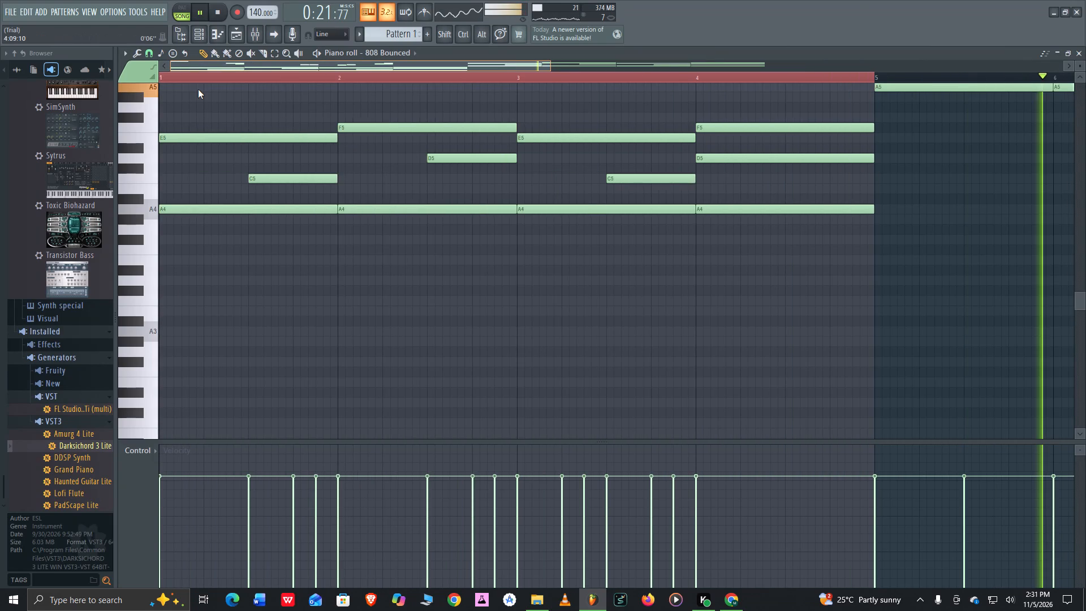
pyautogui.keyDown('ctrl'); pyautogui.moveTo(198, 109); pyautogui.dragTo(853, 238); pyautogui.keyUp('ctrl')
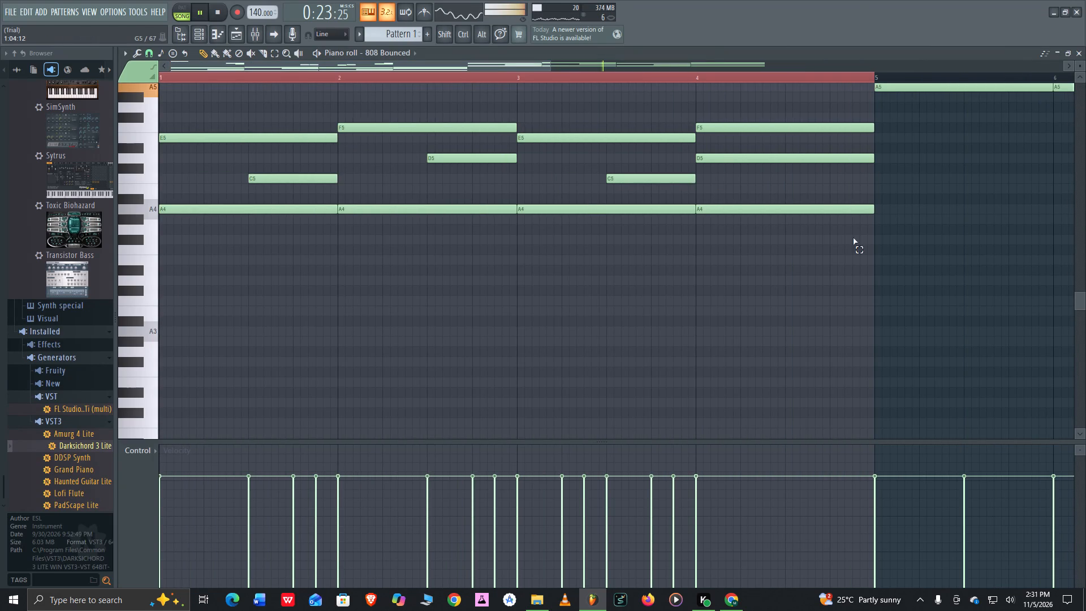
pyautogui.keyDown('ctrl'); pyautogui.moveTo(853, 238); pyautogui.dragTo(854, 238); pyautogui.keyUp('ctrl')
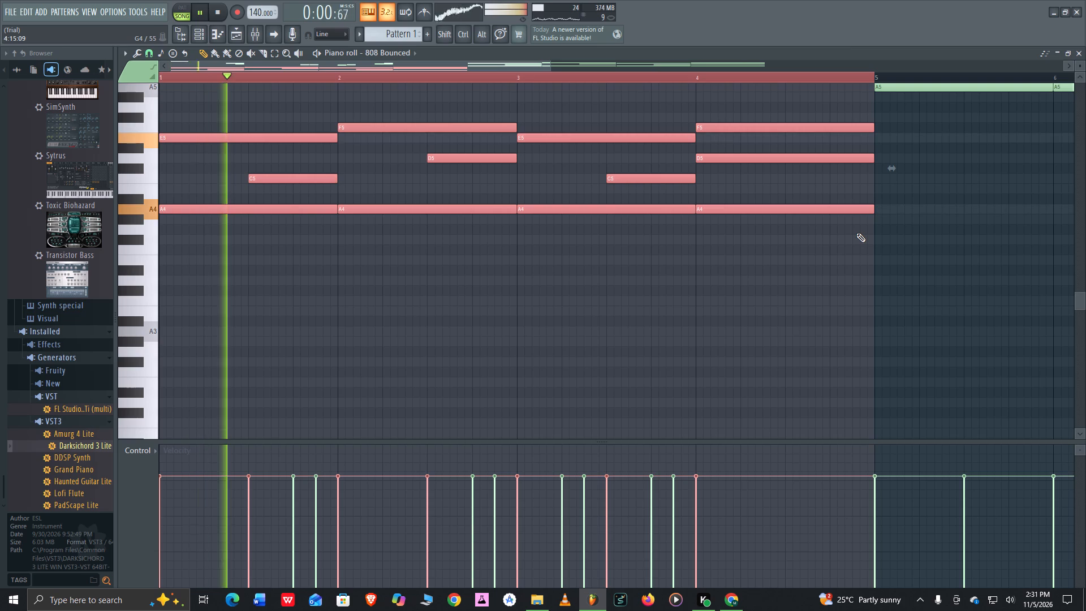
pyautogui.hotkey('ctrl', 'x')
pyautogui.hotkey('ctrl', 'v')
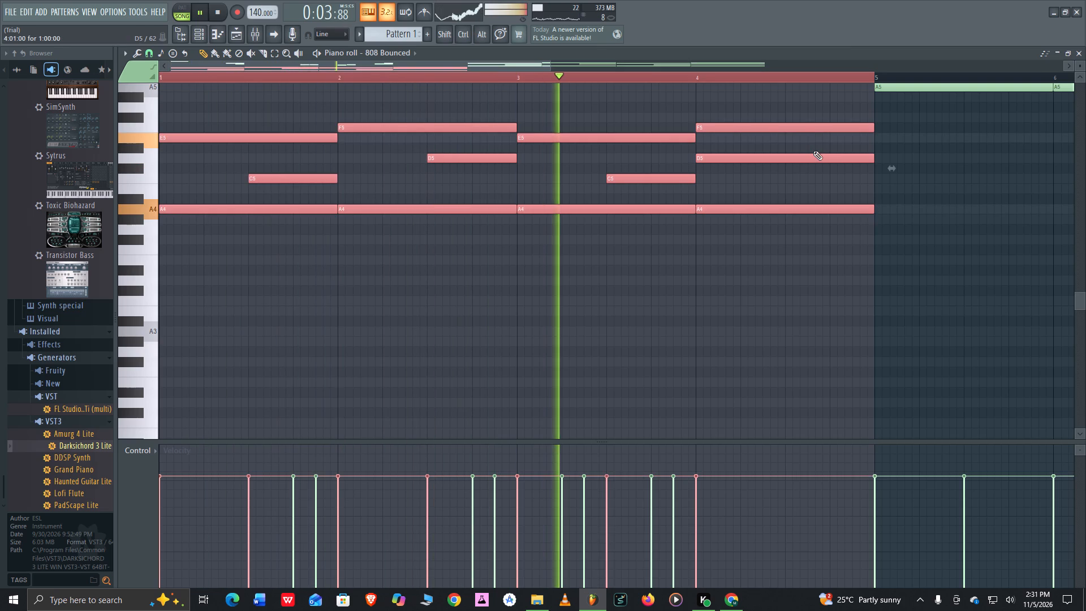
pyautogui.hotkey('ctrl', 'x')
# Cut the B5 to A6 melody notes in bars 1 to 4 of Pattern 1.
pyautogui.scroll(4, 872, 139)
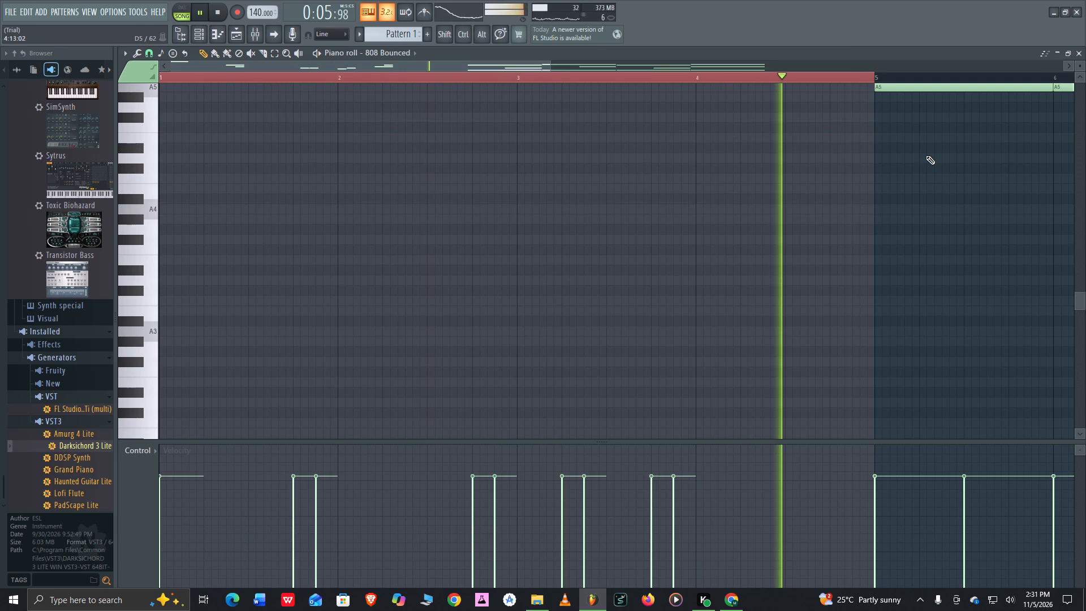
pyautogui.scroll(2, 220, 107)
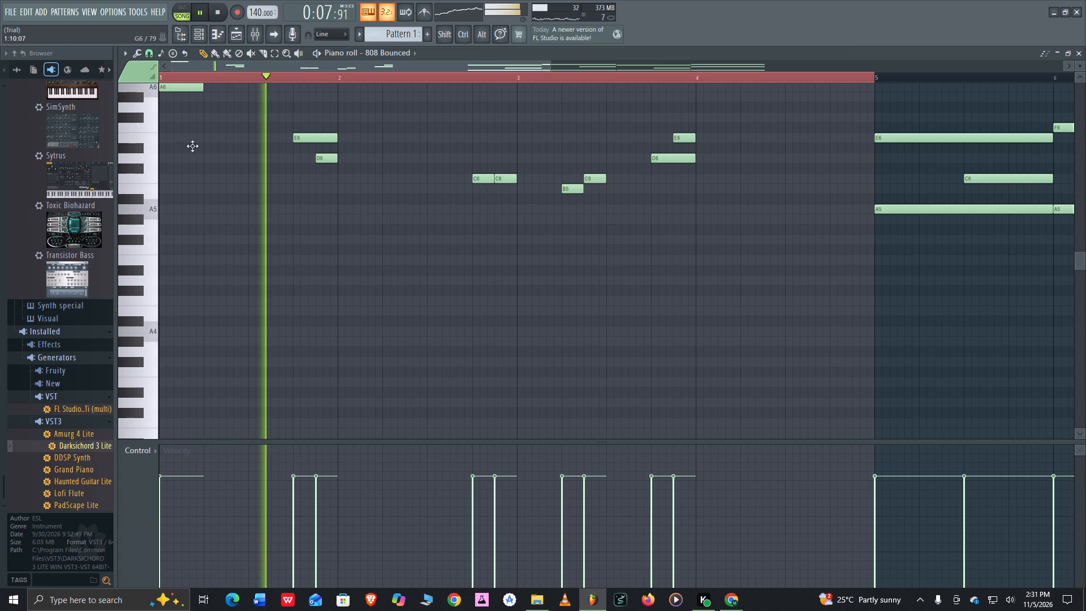
pyautogui.keyDown('ctrl'); pyautogui.moveTo(166, 140); pyautogui.dragTo(803, 259); pyautogui.keyUp('ctrl')
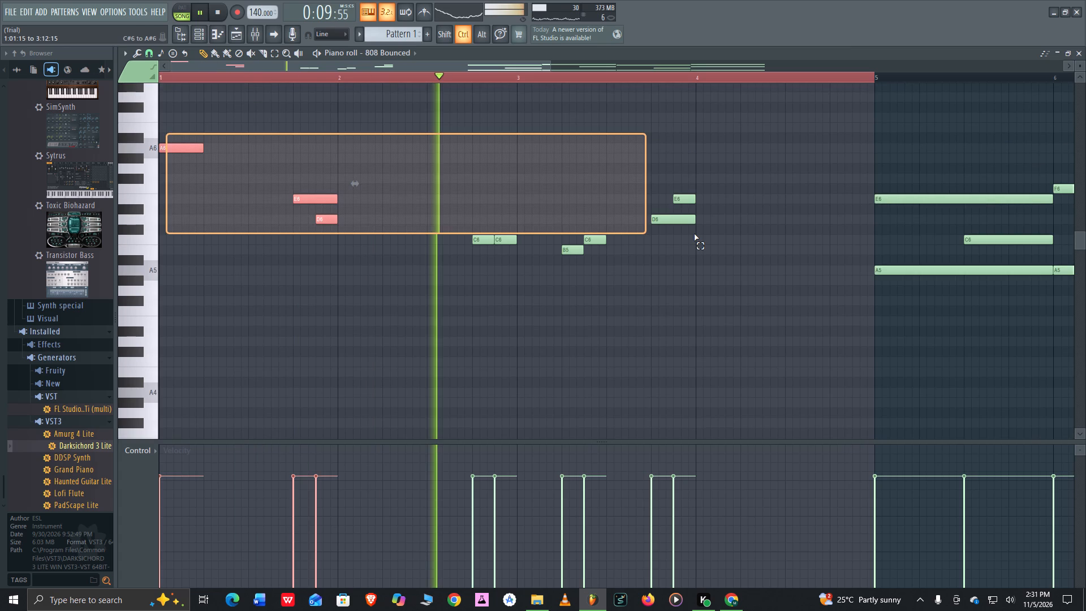
pyautogui.hotkey('ctrl', 'x')
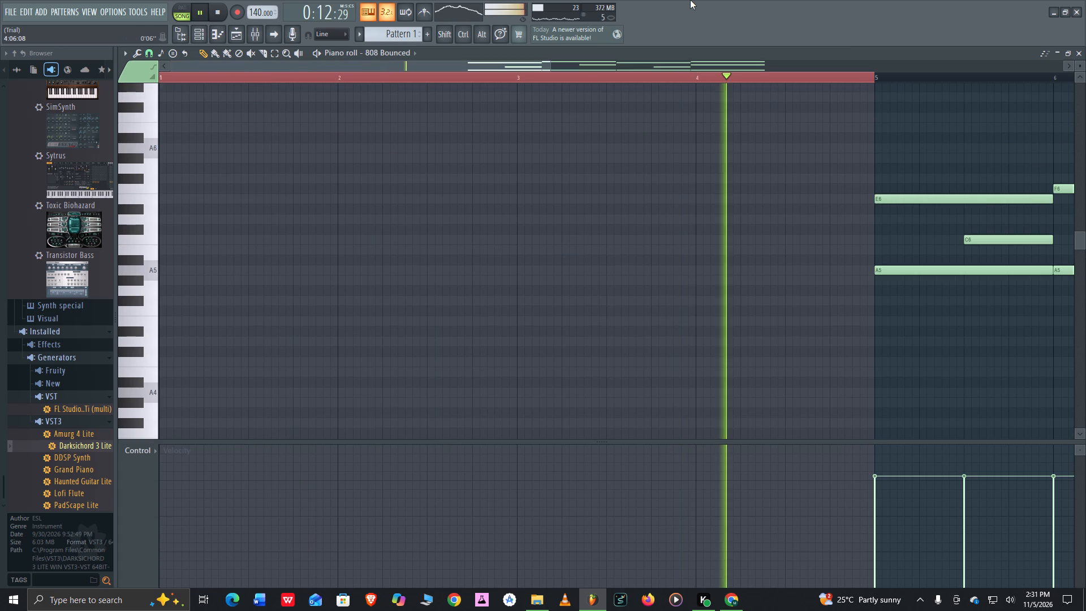
# Cut all the A5 to F6 chord notes in bars 5 to 8 of Pattern 1.
pyautogui.moveTo(437, 64); pyautogui.dragTo(614, 71)
pyautogui.keyDown('ctrl'); pyautogui.moveTo(498, 117); pyautogui.dragTo(588, 103); pyautogui.keyUp('ctrl')
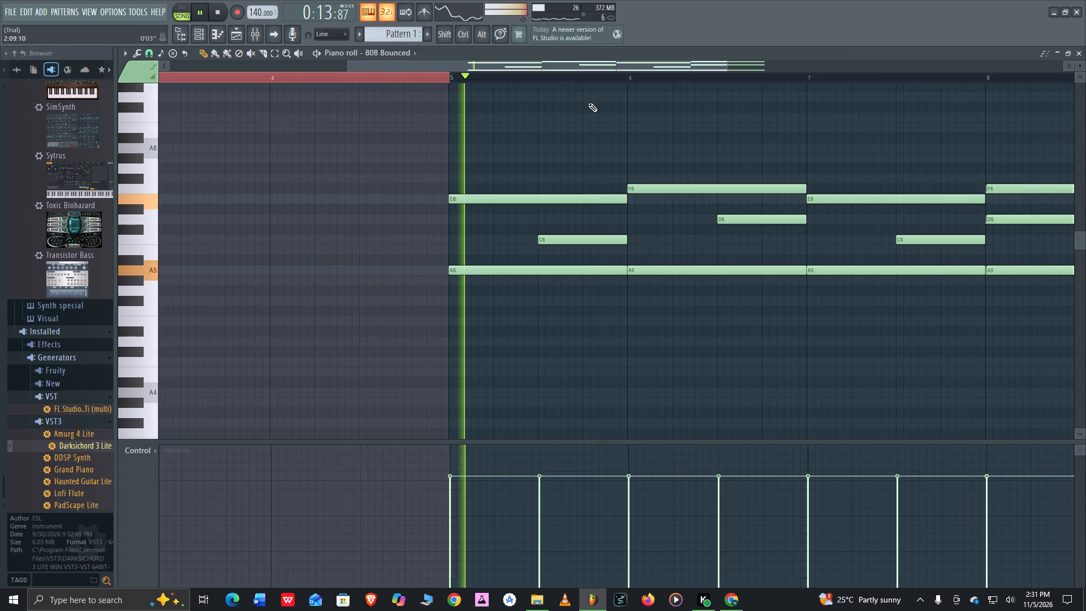
pyautogui.keyDown('ctrl'); pyautogui.moveTo(588, 103); pyautogui.dragTo(1085, 295); pyautogui.keyUp('ctrl')
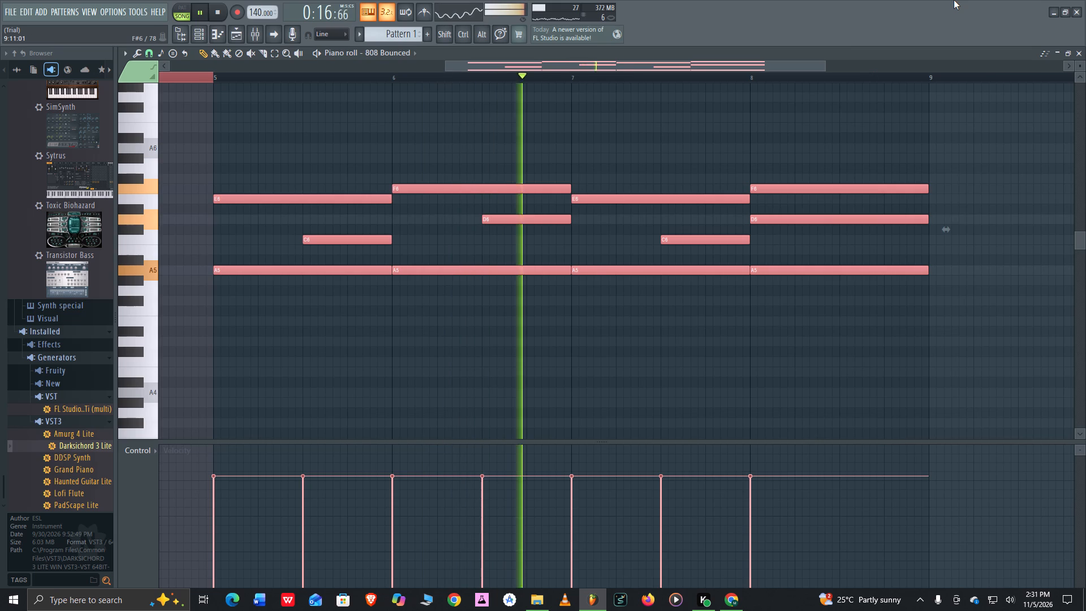
pyautogui.hotkey('ctrl', 'x')
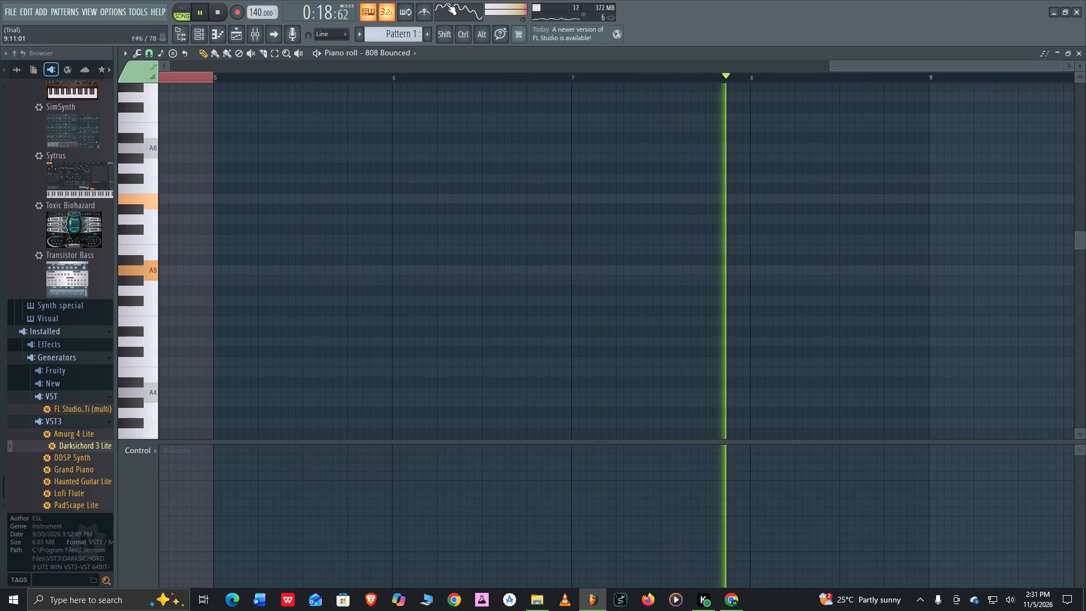
# Open Pattern 2 from its first Track 3 clip and copy the A4 to F5 chord notes in bars 1 to 4.
pyautogui.click(232, 36)
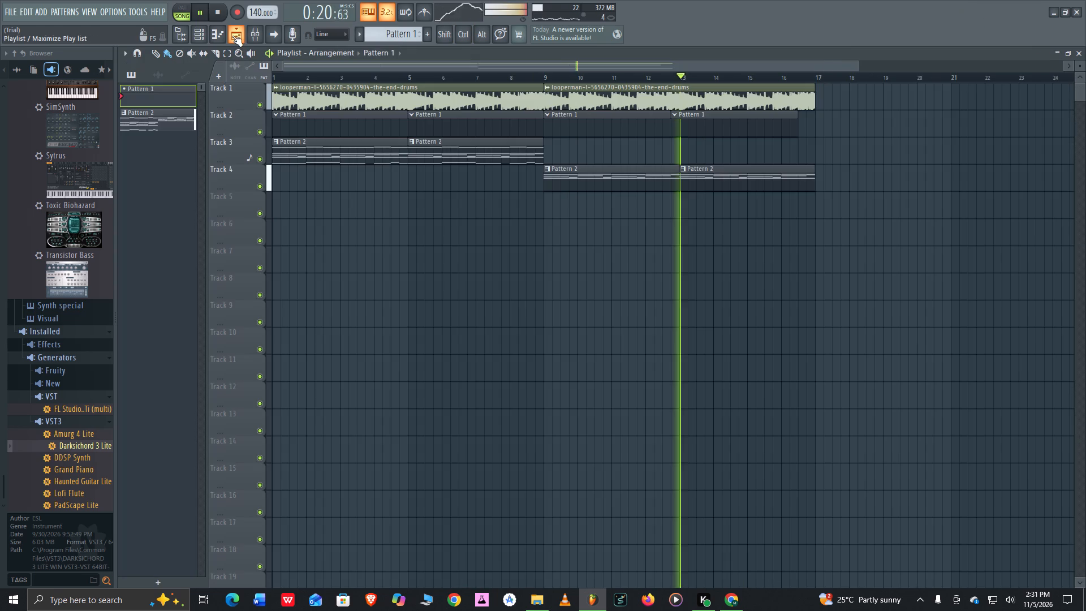
pyautogui.doubleClick(328, 154)
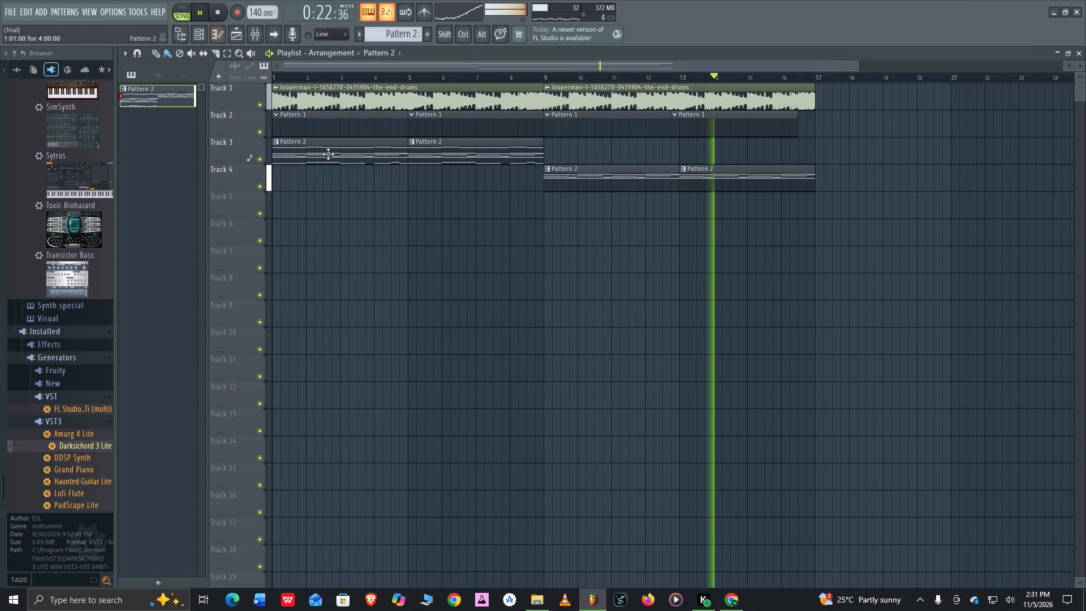
pyautogui.moveTo(327, 64); pyautogui.dragTo(146, 93)
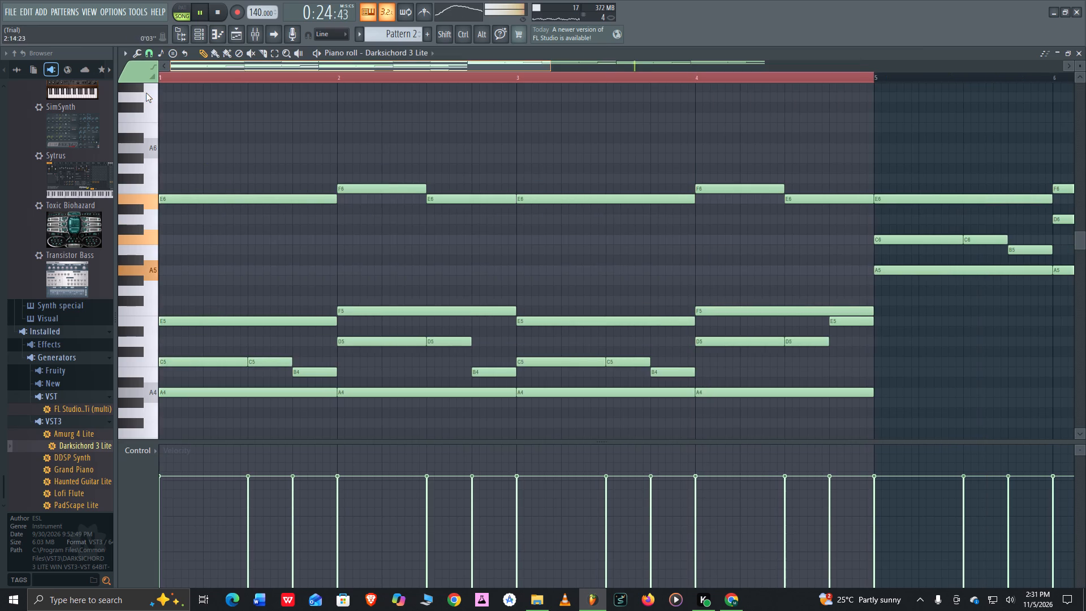
pyautogui.keyDown('ctrl'); pyautogui.moveTo(176, 272); pyautogui.dragTo(637, 403); pyautogui.keyUp('ctrl')
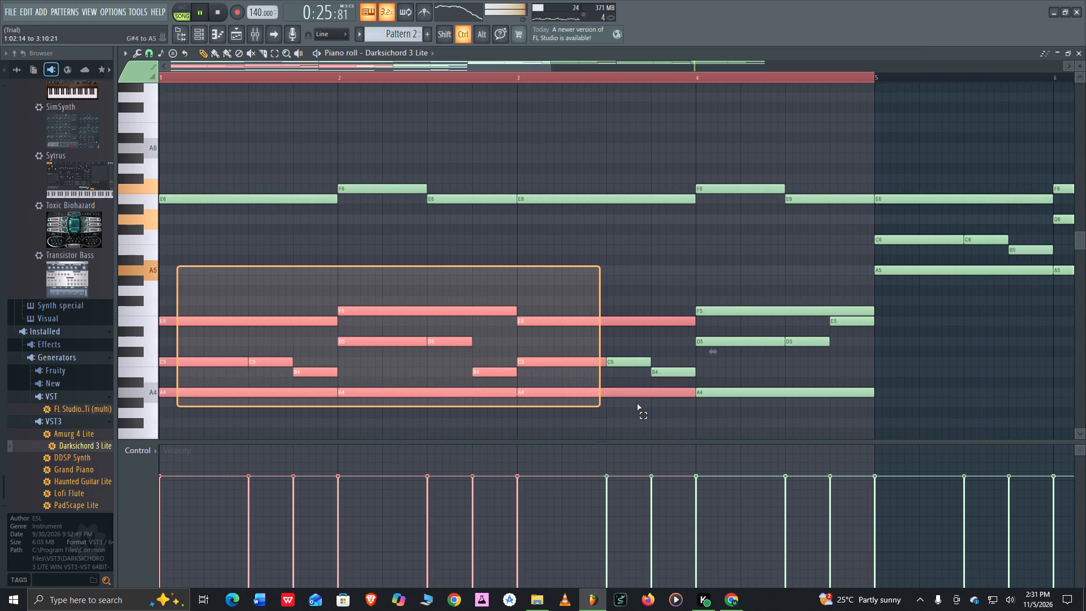
pyautogui.keyDown('ctrl'); pyautogui.moveTo(637, 403); pyautogui.dragTo(848, 401); pyautogui.keyUp('ctrl')
pyautogui.hotkey('ctrl', 'c')
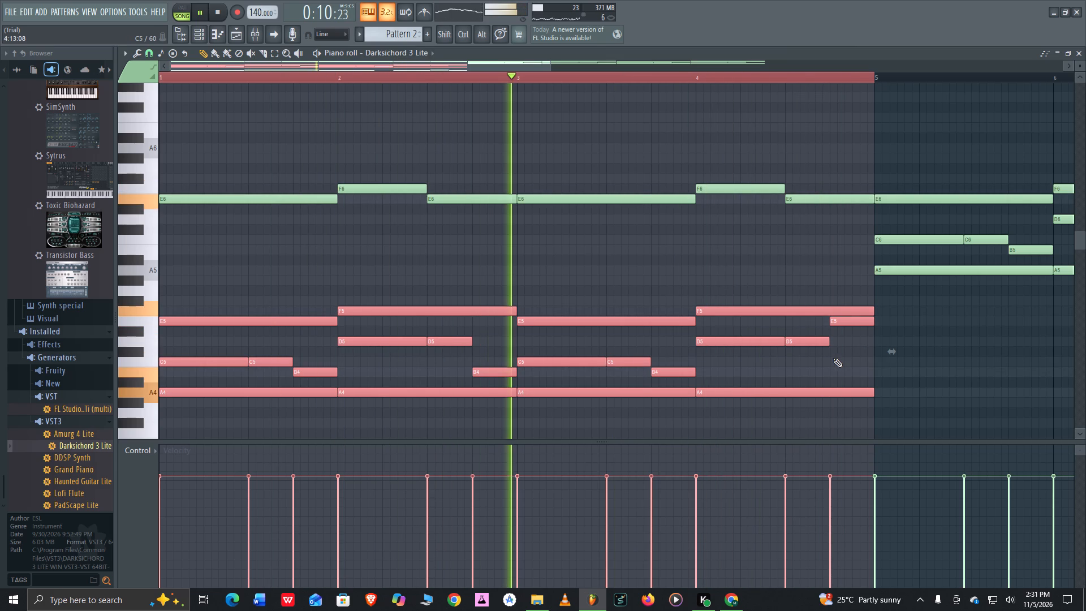
# Open Pattern 1 from its first Track 2 clip and paste the copied chord notes into its Darksichord 3 Lite piano roll.
pyautogui.click(232, 41)
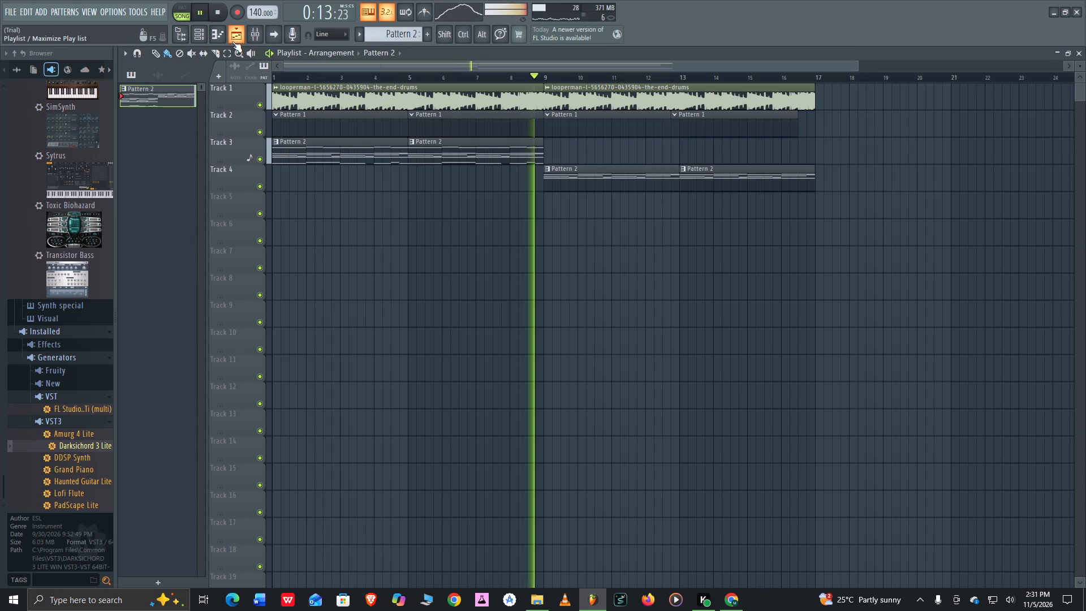
pyautogui.doubleClick(295, 129)
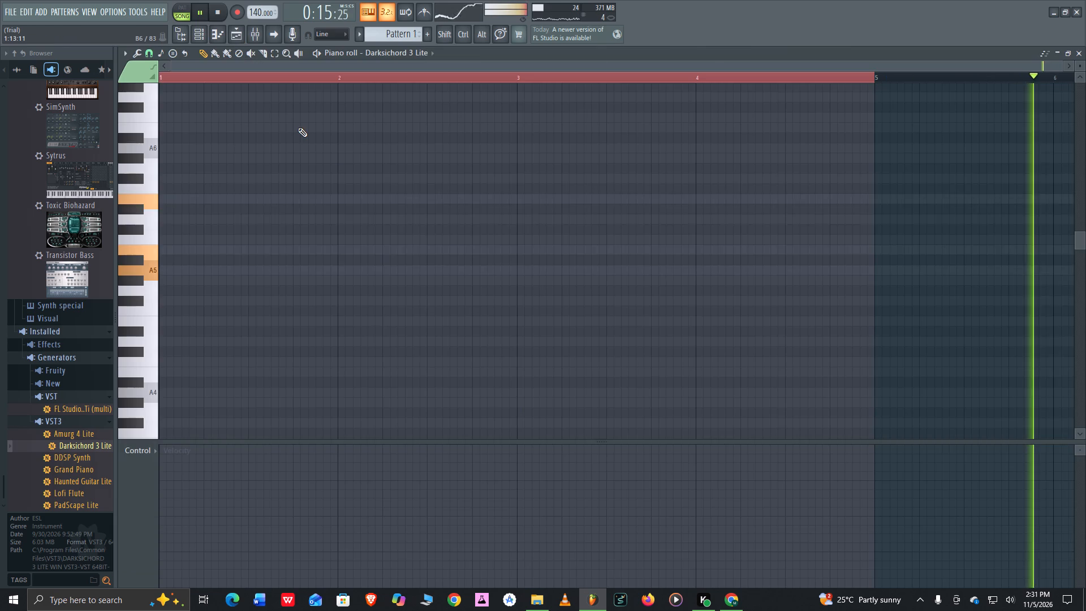
pyautogui.hotkey('ctrl', 'v')
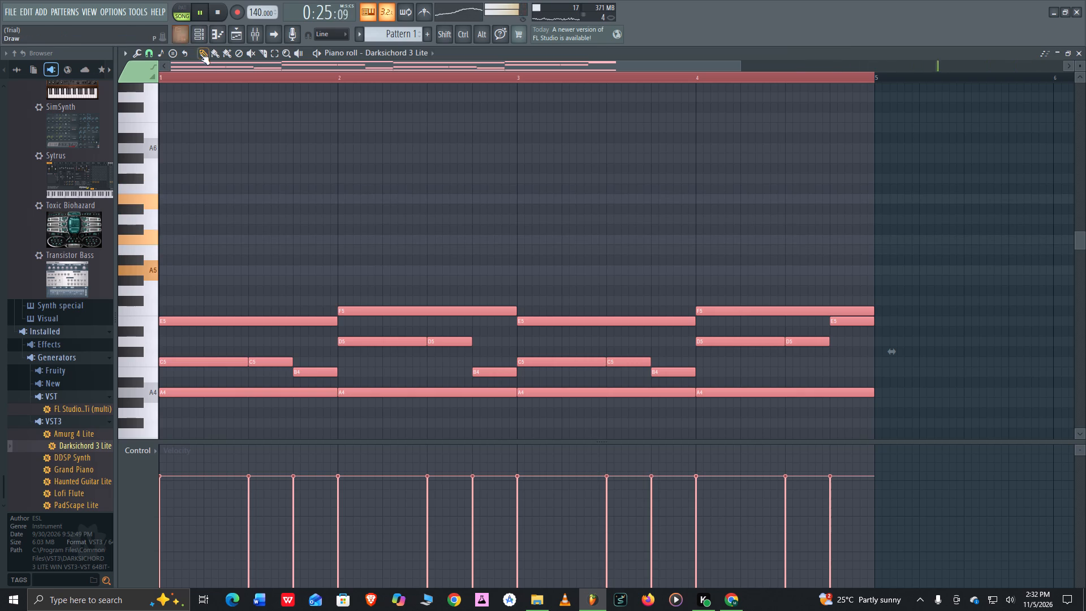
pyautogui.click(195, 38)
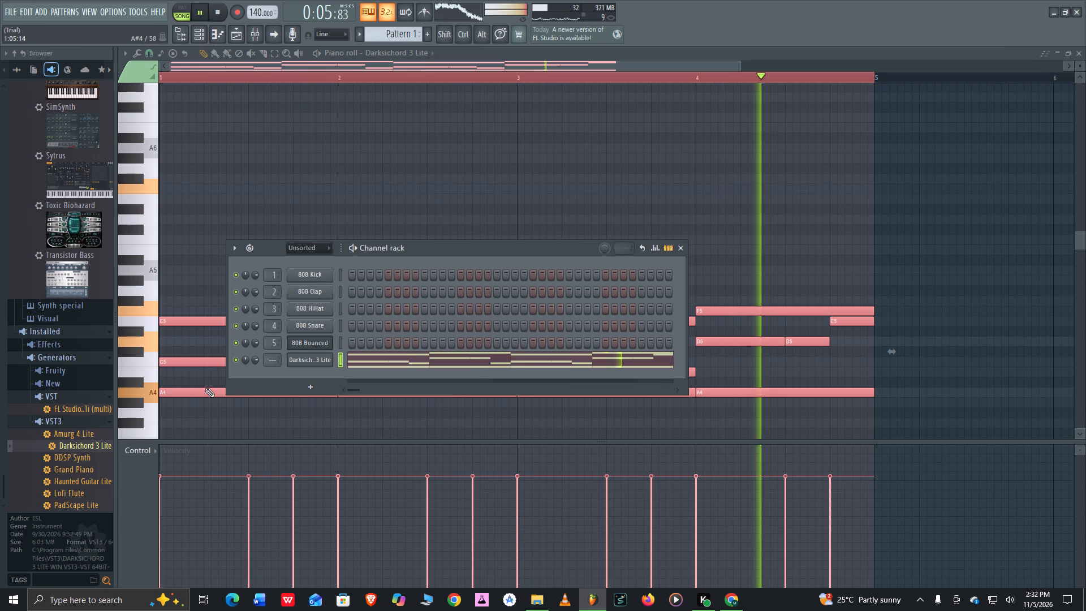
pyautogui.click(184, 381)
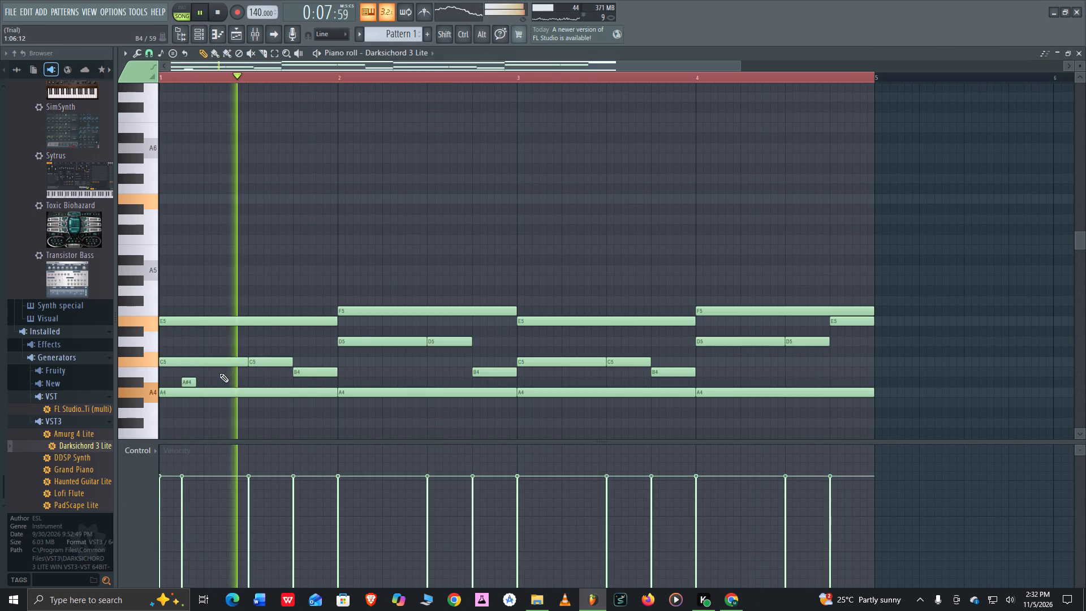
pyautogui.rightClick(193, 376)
# Delete the short second C5 or D5 and the B4 in bars 1 and 2, extending the first C5 and D5 to full bars.
pyautogui.rightClick(258, 363)
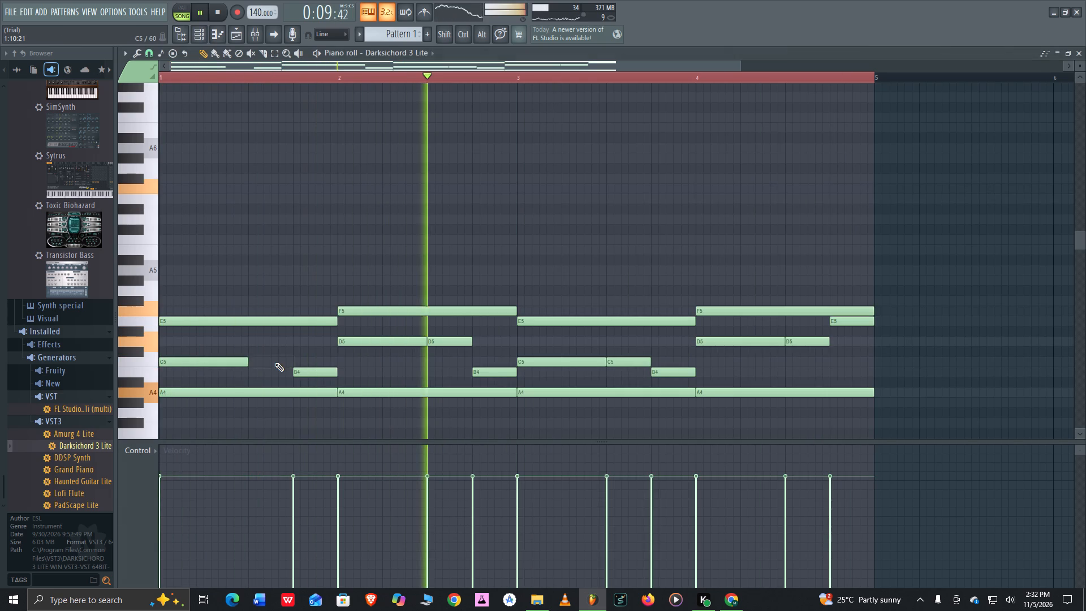
pyautogui.rightClick(300, 367)
pyautogui.moveTo(247, 363); pyautogui.dragTo(324, 355)
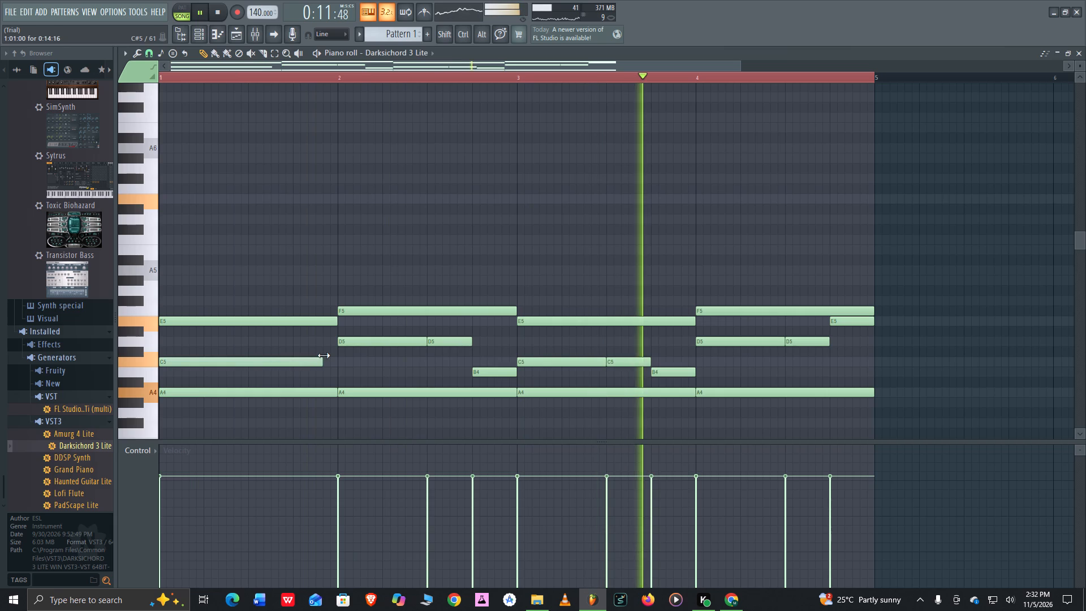
pyautogui.moveTo(324, 355); pyautogui.dragTo(336, 355)
pyautogui.rightClick(437, 340)
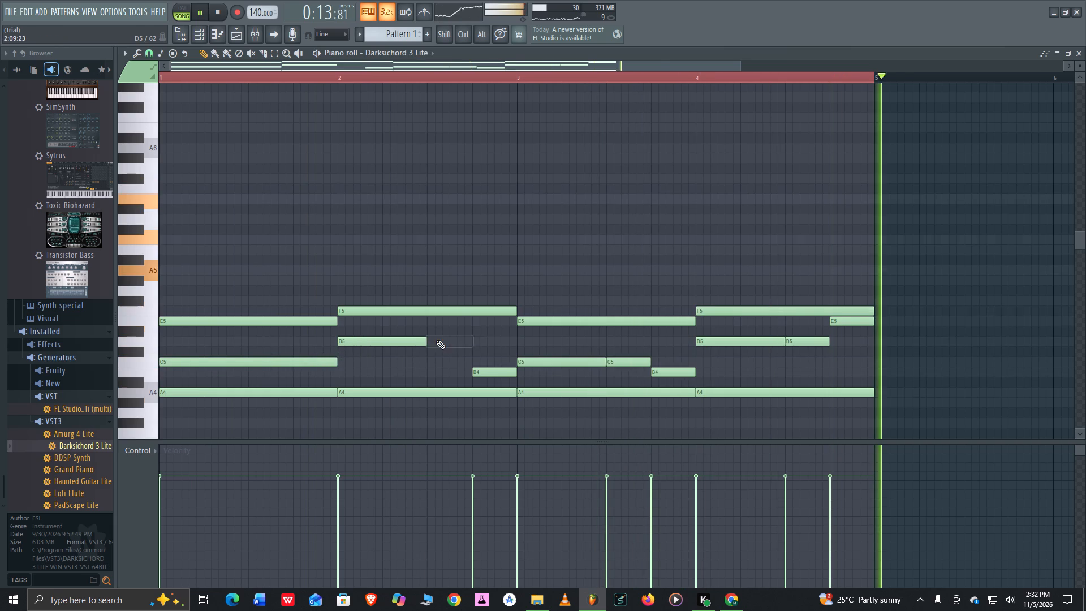
pyautogui.moveTo(424, 341); pyautogui.dragTo(515, 336)
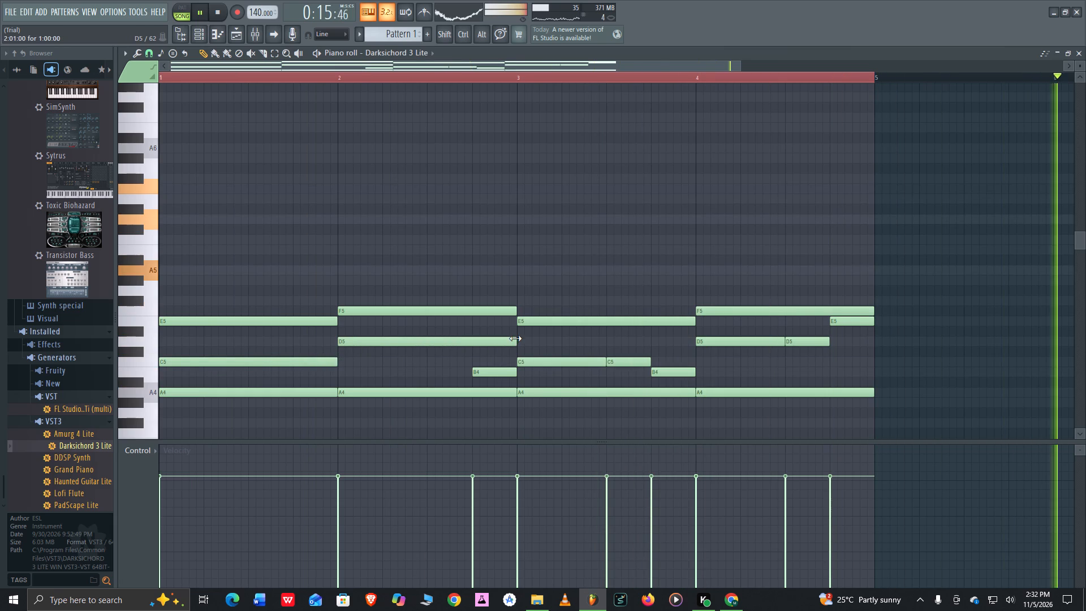
pyautogui.moveTo(502, 371); pyautogui.dragTo(502, 376, button='right')
# Delete the short C5, B4, D5 and E5 notes ending bars 3 and 4, extending the first C5 and D5 to full bars.
pyautogui.rightClick(618, 362)
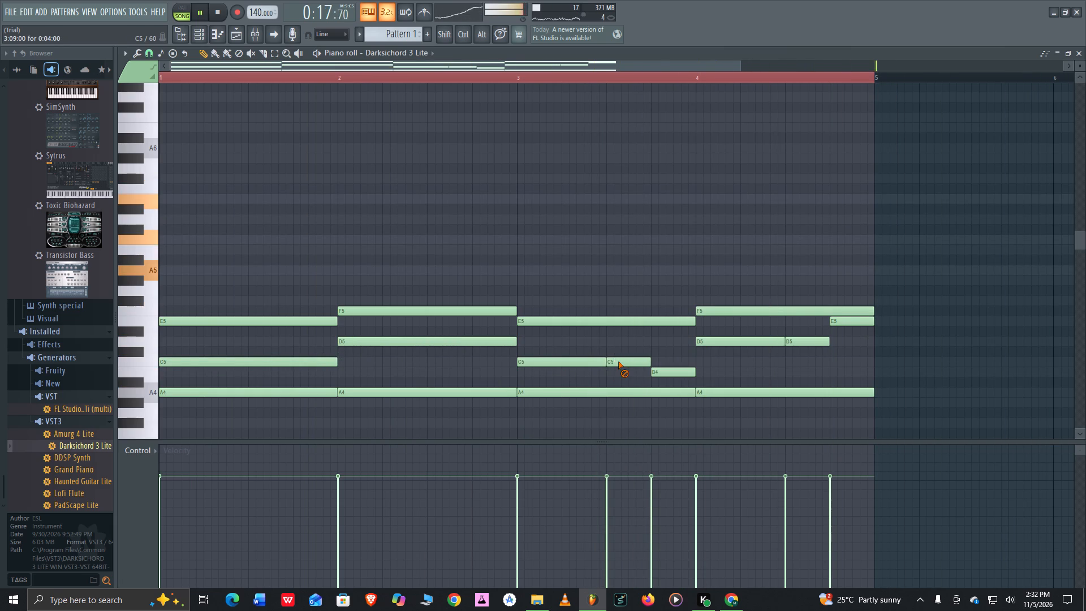
pyautogui.moveTo(604, 363); pyautogui.dragTo(693, 366)
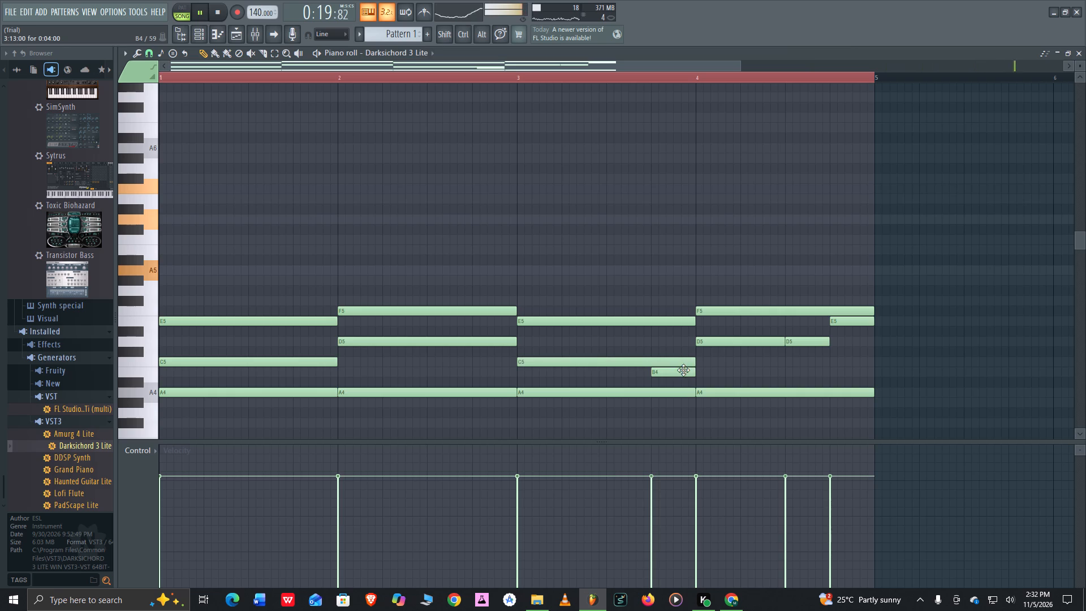
pyautogui.rightClick(682, 376)
pyautogui.rightClick(786, 342)
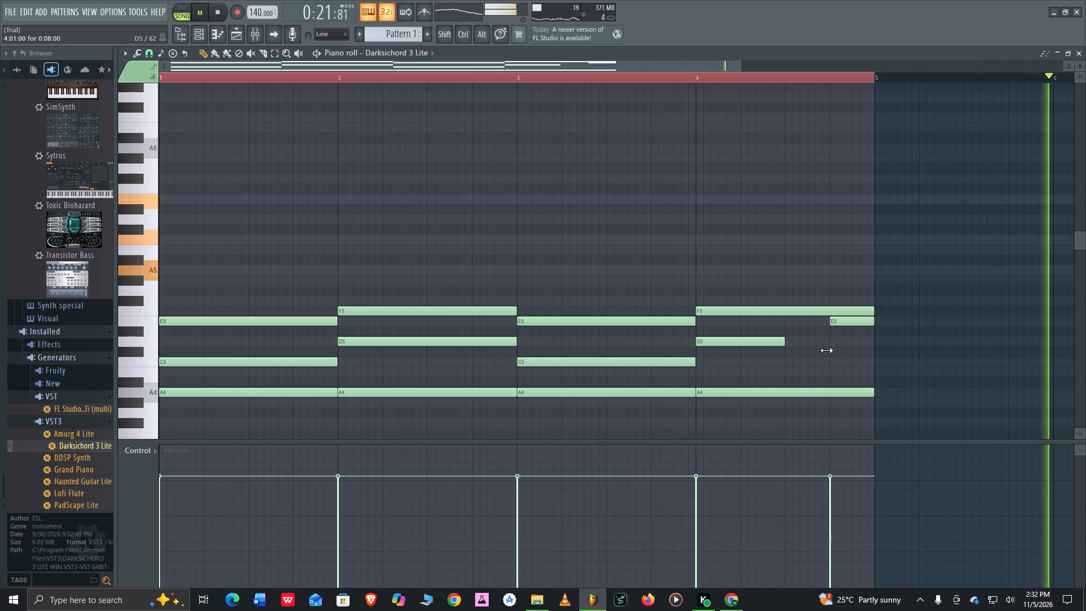
pyautogui.moveTo(783, 343); pyautogui.dragTo(874, 344)
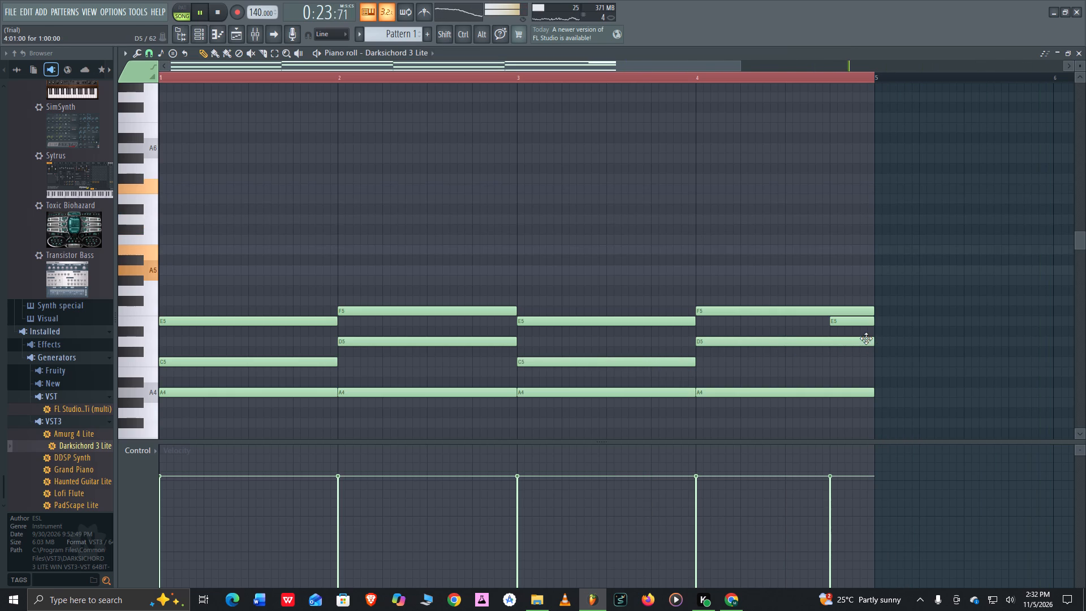
pyautogui.rightClick(848, 324)
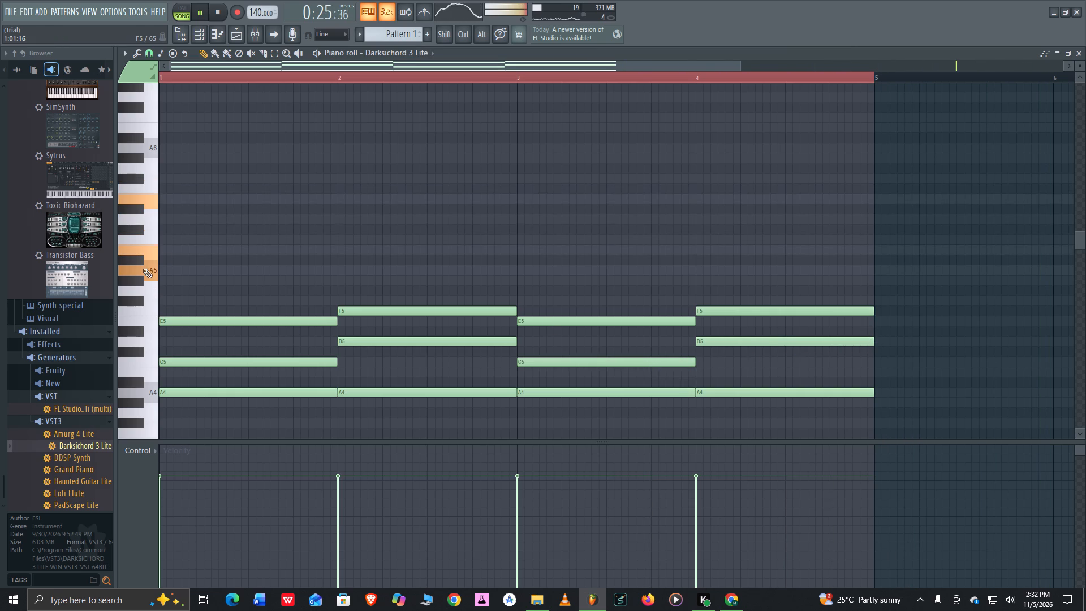
# Add a one-bar E6 note above the chord in bar 1.
pyautogui.click(160, 238)
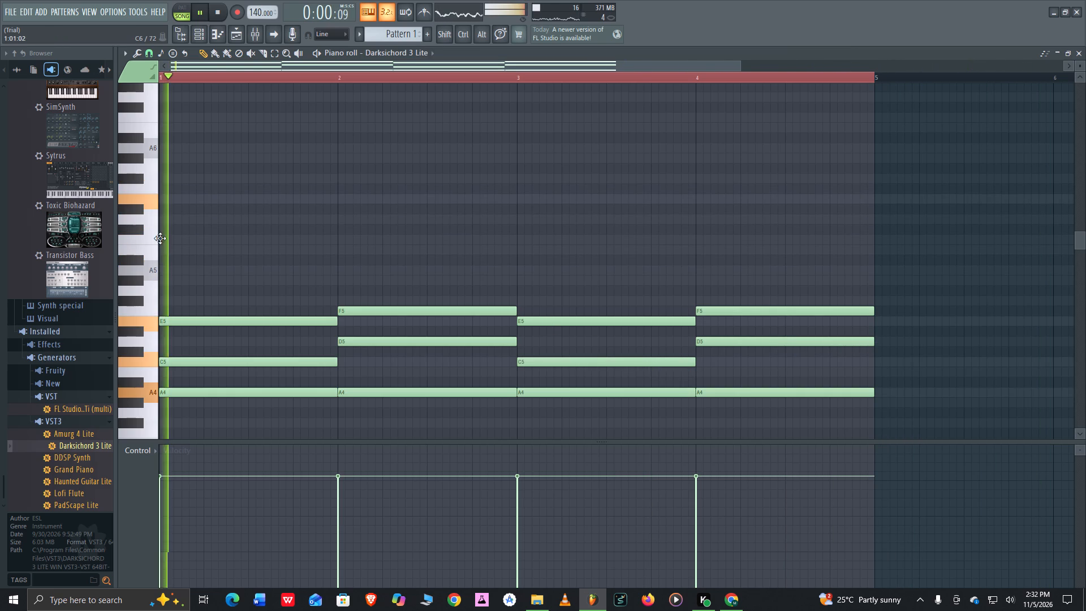
pyautogui.moveTo(296, 240); pyautogui.dragTo(289, 212)
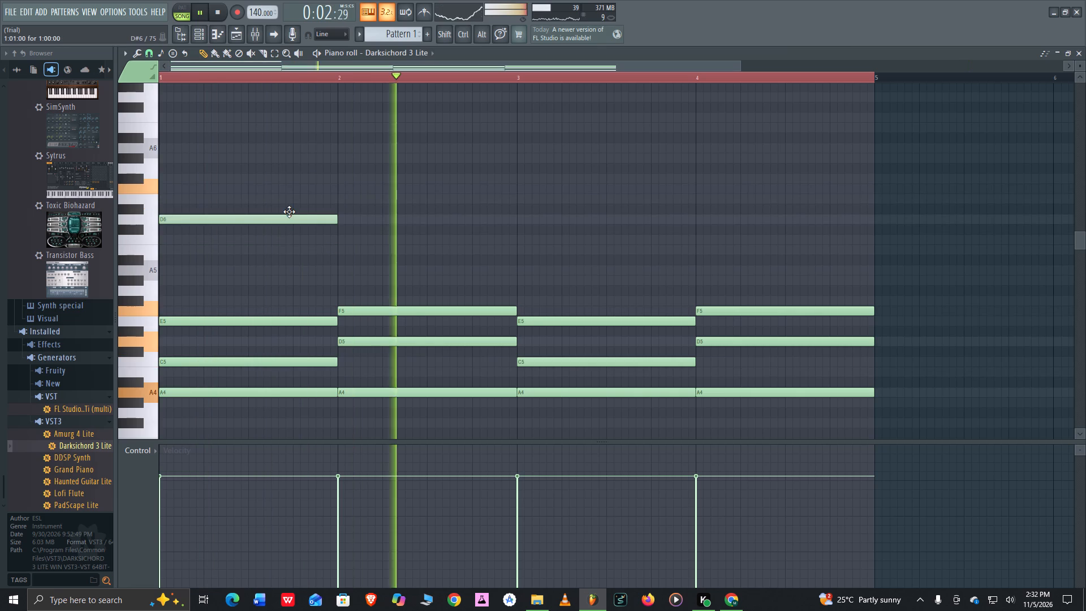
pyautogui.moveTo(289, 212); pyautogui.dragTo(283, 199)
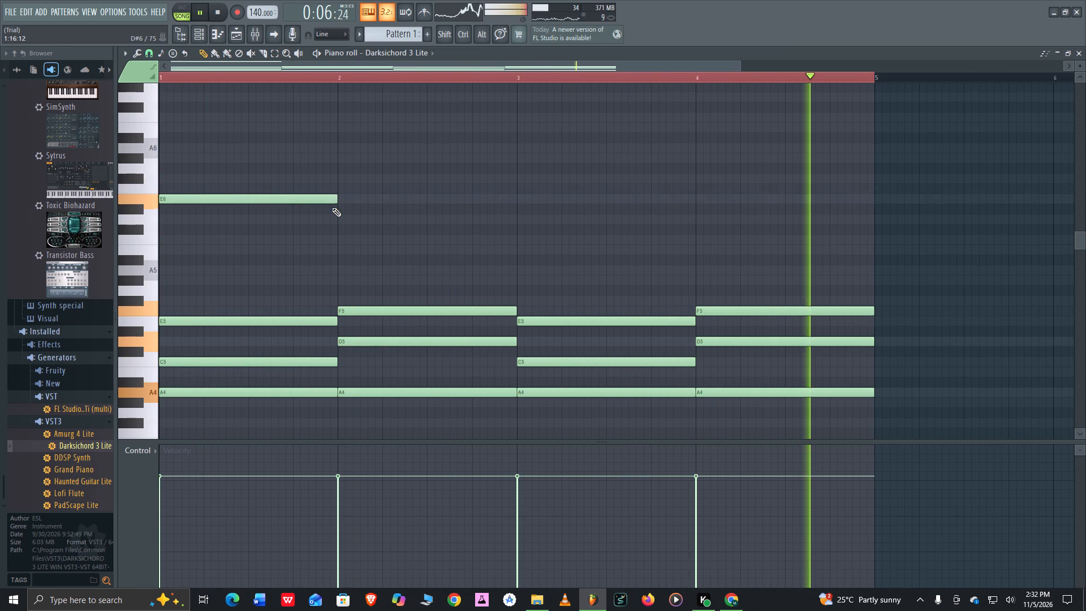
# Add one-bar F6, E6 and F6 notes above the chords in bars 2, 3 and 4.
pyautogui.click(338, 190)
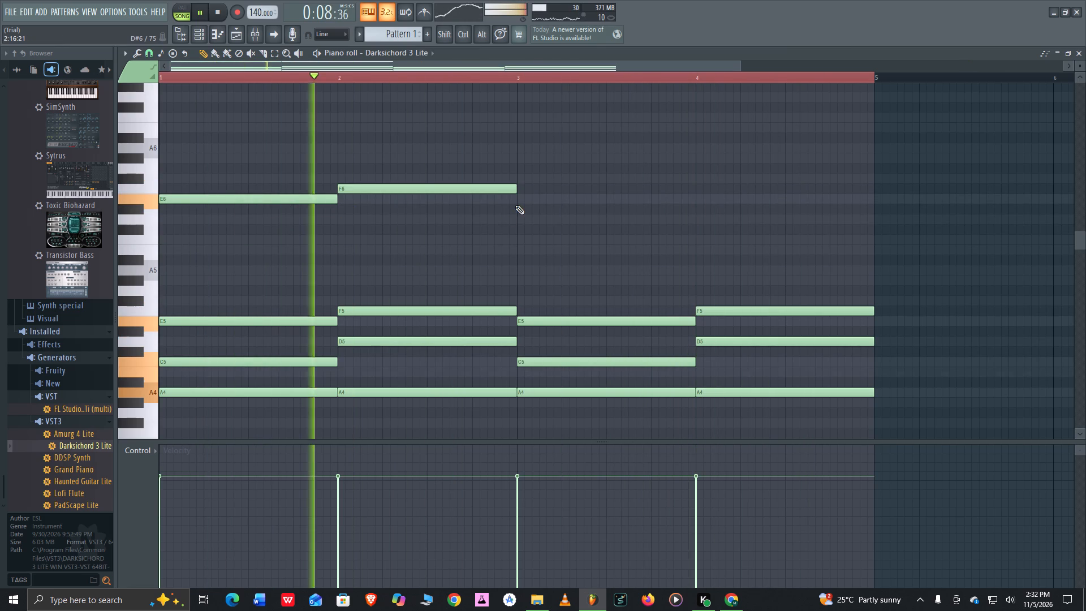
pyautogui.click(516, 203)
pyautogui.click(695, 187)
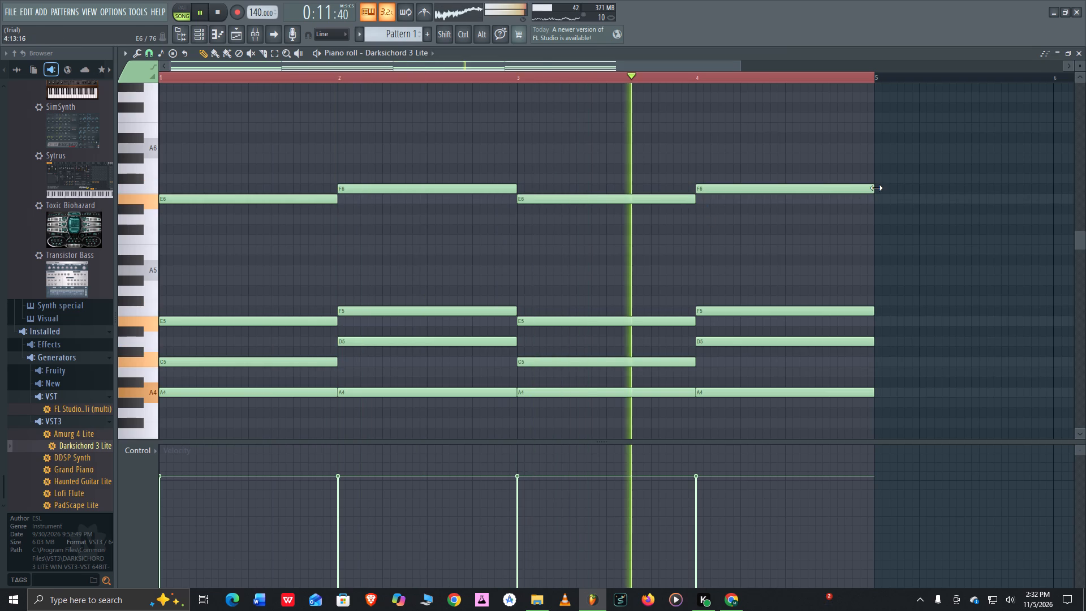
# Shorten the F6 notes in bars 4 and 2 to half a bar and fill each remaining half with an E6.
pyautogui.moveTo(872, 188); pyautogui.dragTo(785, 196)
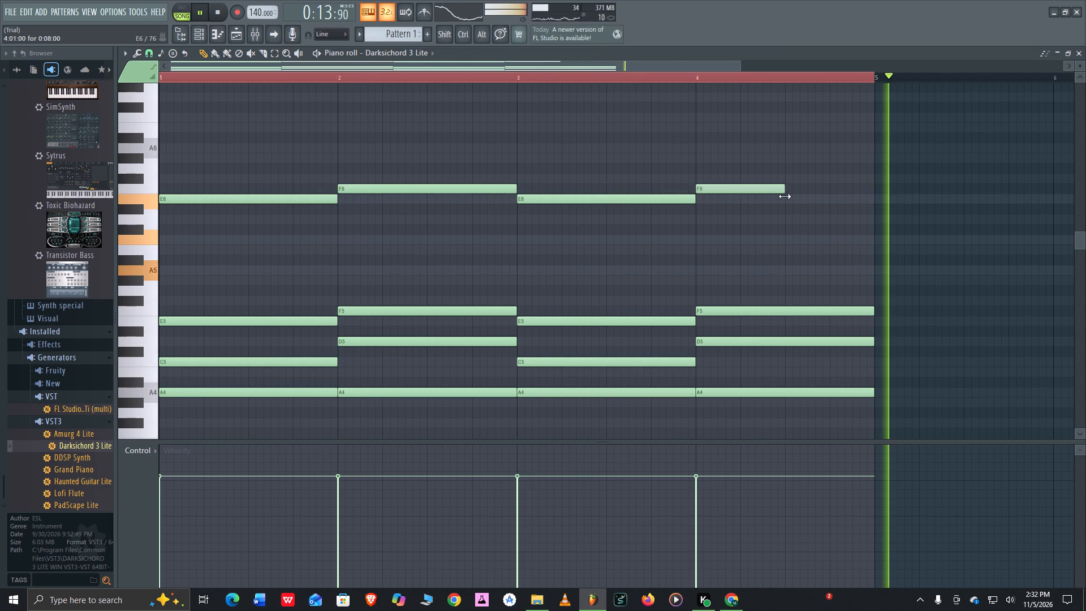
pyautogui.click(787, 204)
pyautogui.moveTo(514, 190); pyautogui.dragTo(515, 191)
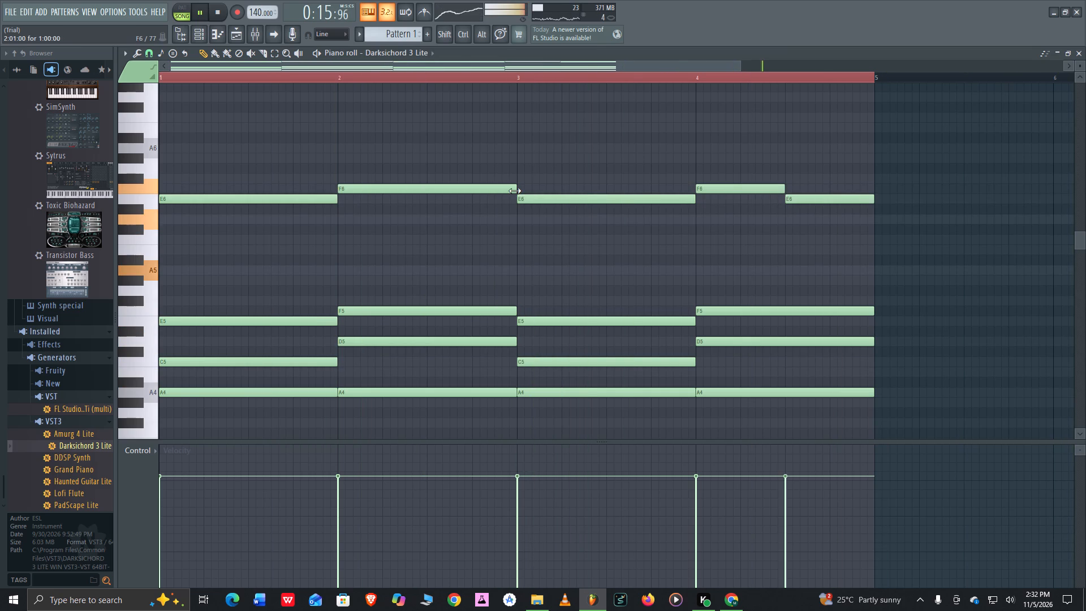
pyautogui.moveTo(515, 191); pyautogui.dragTo(427, 195)
pyautogui.click(426, 201)
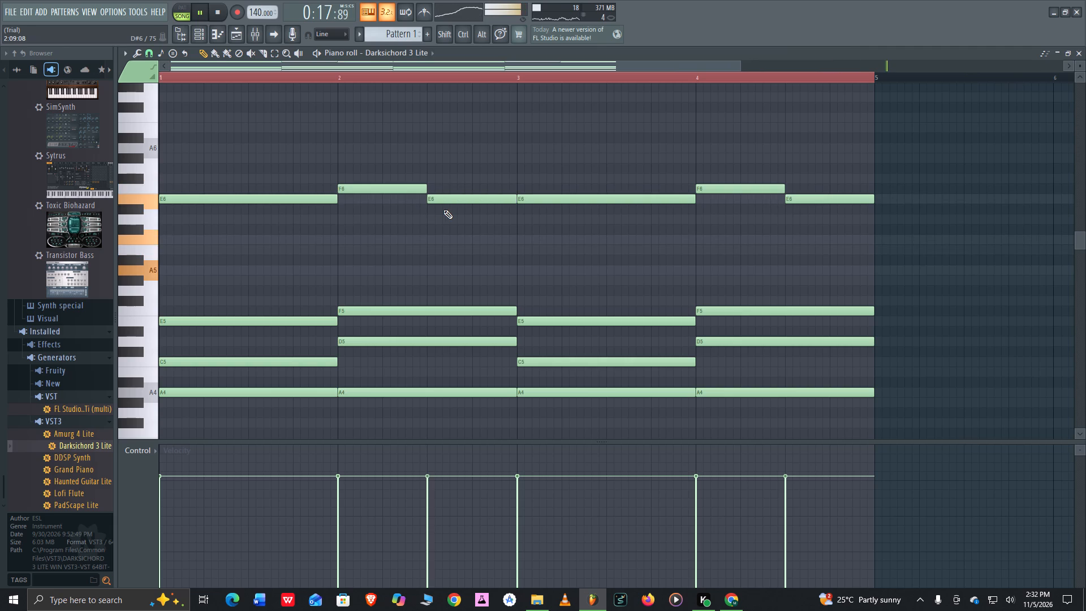
# Add a low line of one-bar A3, B3, A3 and B3 notes below the chords in bars 1 to 4.
pyautogui.scroll(-5, 449, 239)
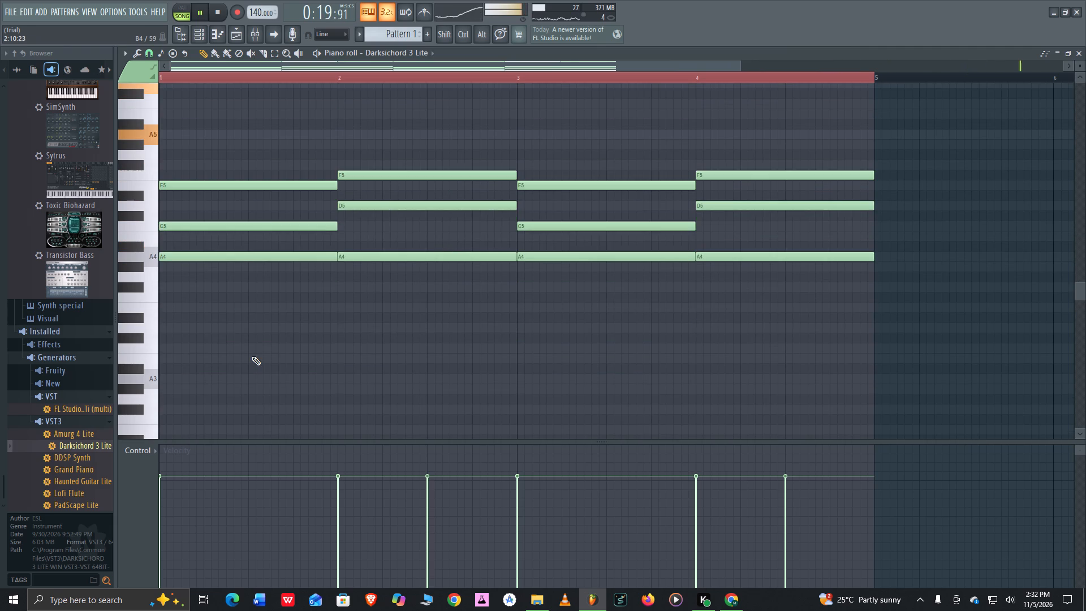
pyautogui.click(166, 364)
pyautogui.moveTo(184, 362); pyautogui.dragTo(170, 361)
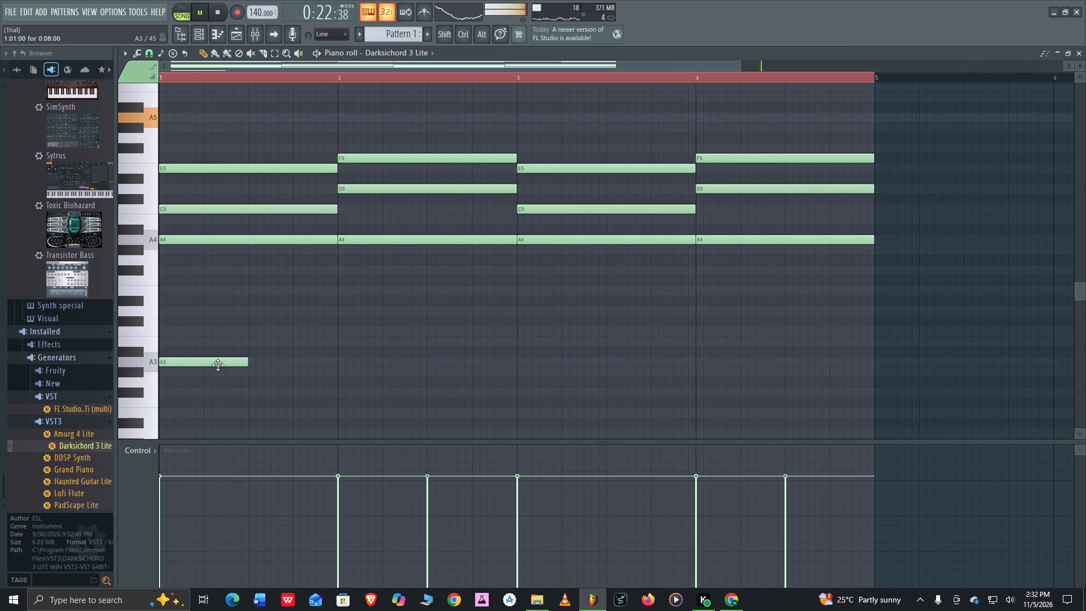
pyautogui.moveTo(246, 363); pyautogui.dragTo(337, 365)
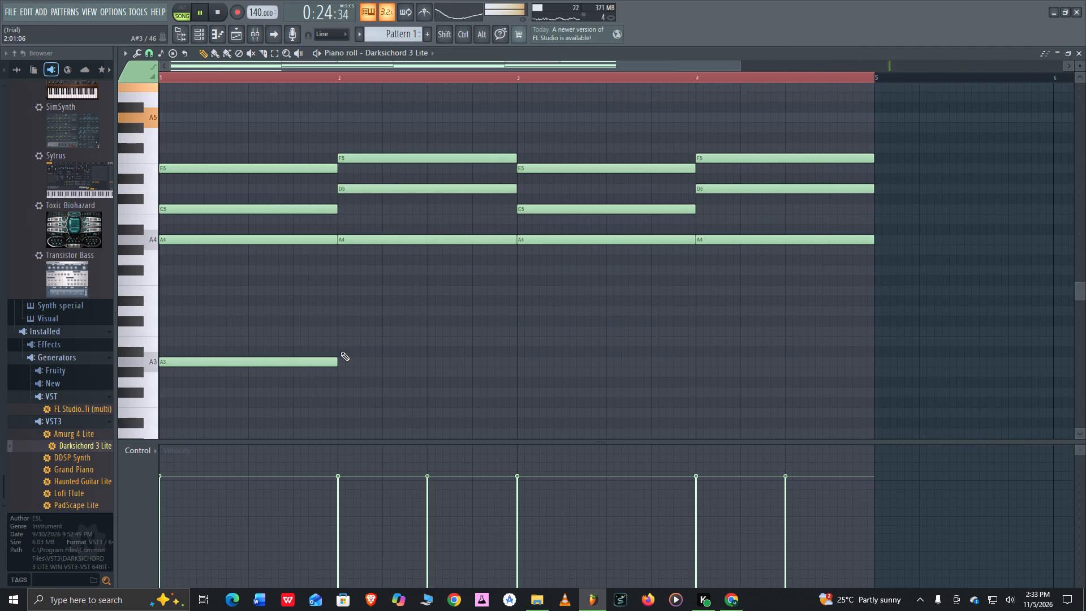
pyautogui.click(339, 352)
pyautogui.moveTo(364, 354); pyautogui.dragTo(364, 339)
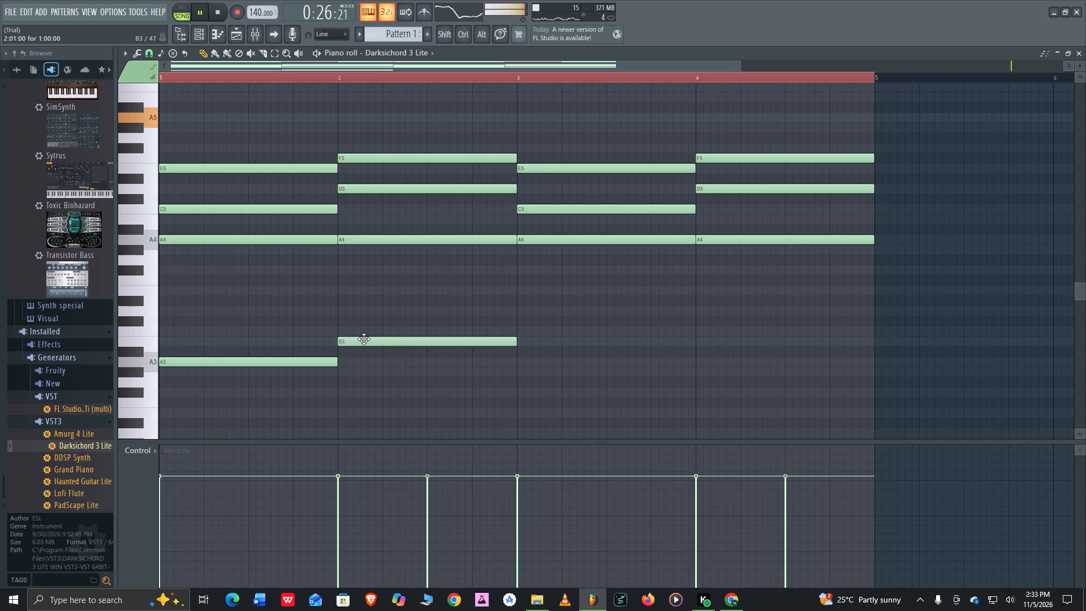
pyautogui.click(518, 359)
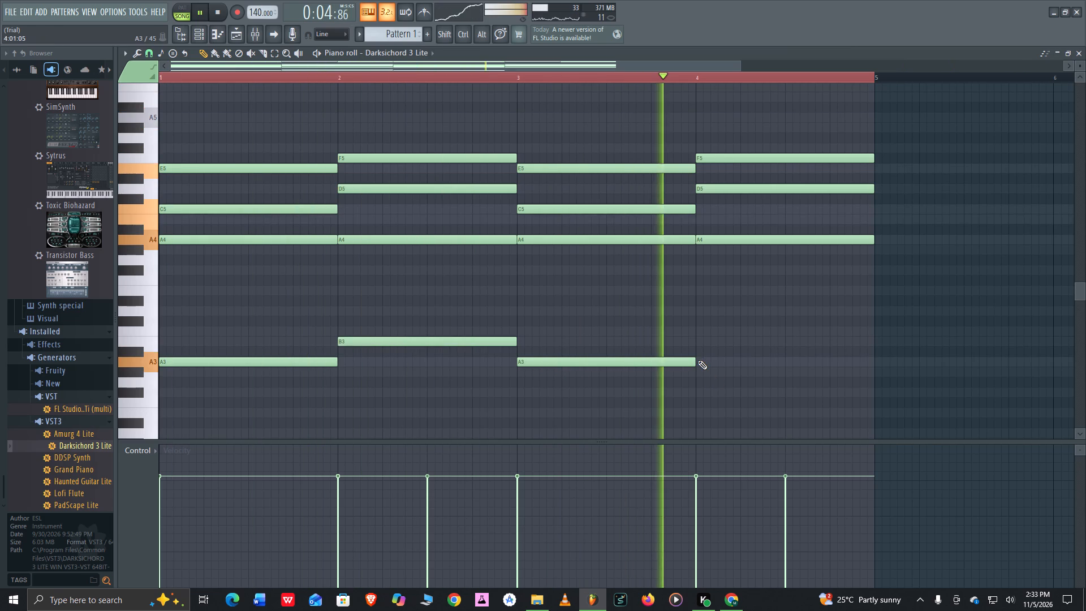
pyautogui.click(695, 345)
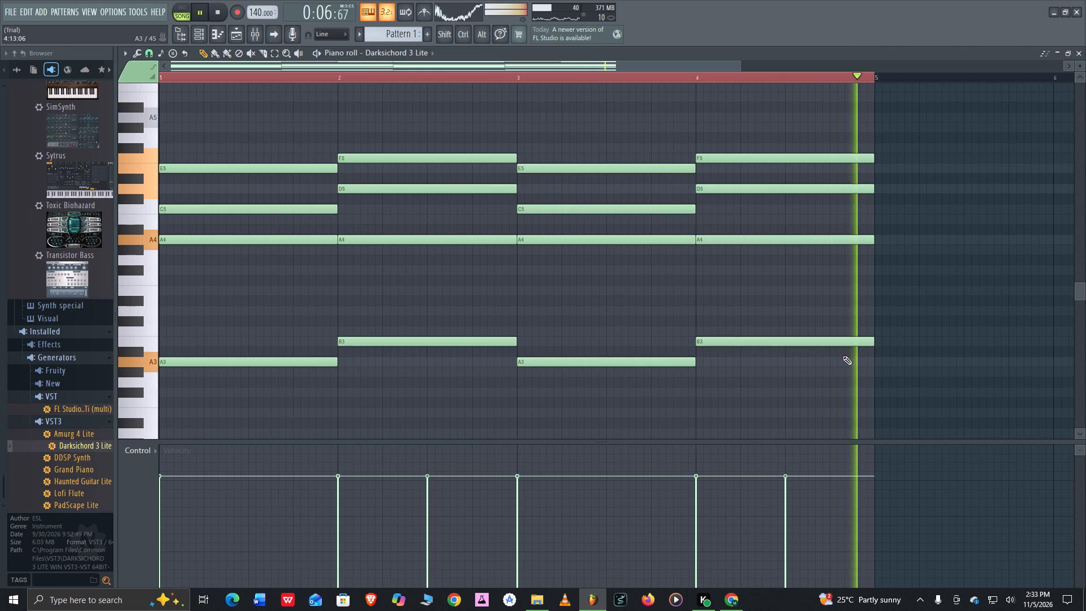
# Shorten the B3 in bar 4 to half a bar and add a half-bar A3 after it.
pyautogui.moveTo(872, 340); pyautogui.dragTo(787, 351)
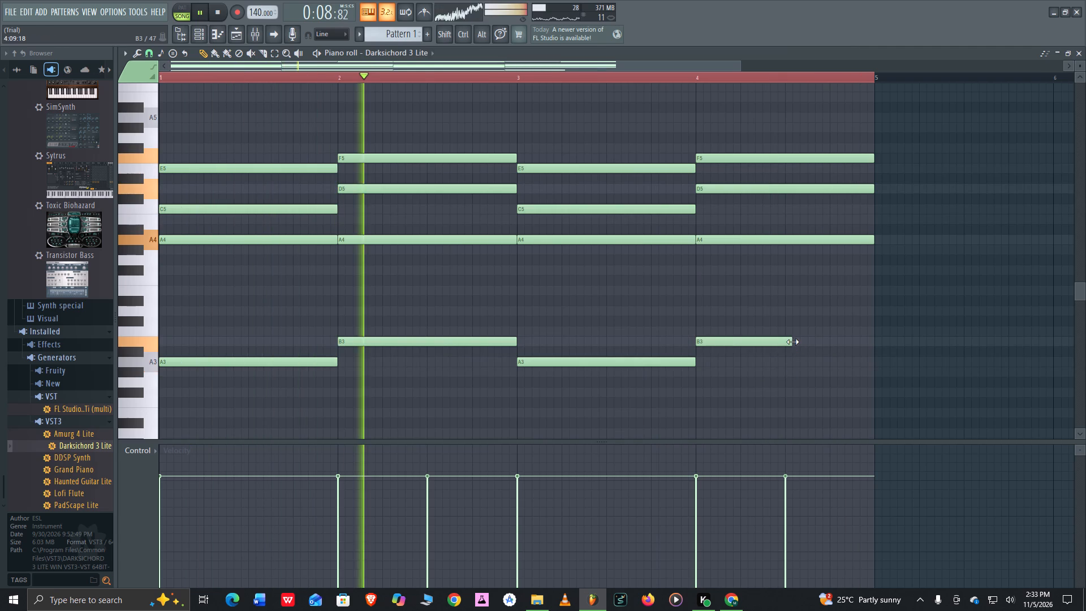
pyautogui.moveTo(791, 341); pyautogui.dragTo(786, 342)
pyautogui.click(788, 361)
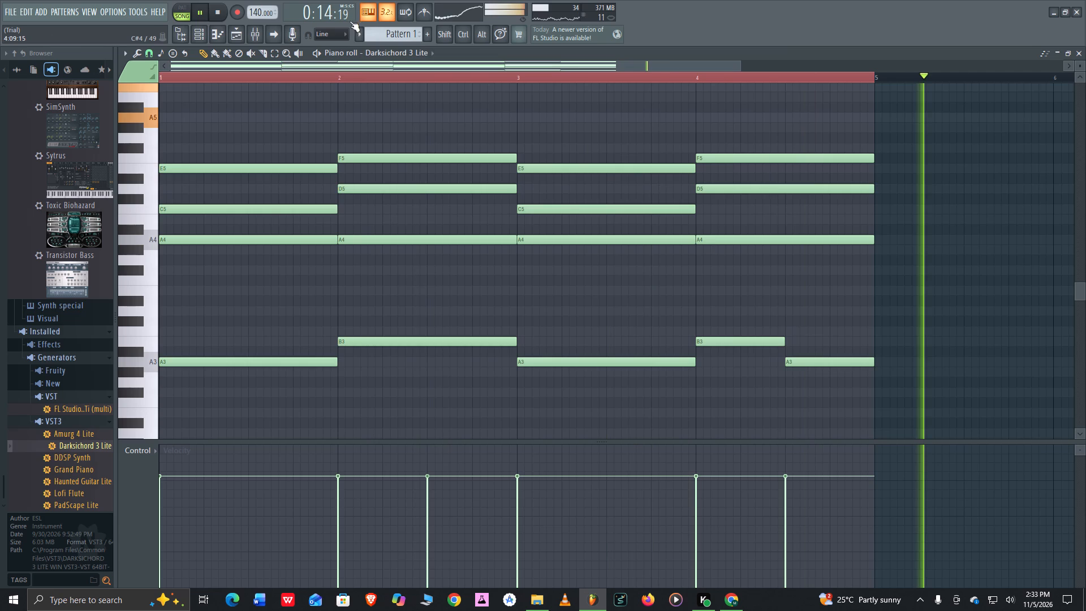
# Return to the Playlist and delete both Pattern 2 clips on Track 4, at bars 9 and 13.
pyautogui.click(241, 37)
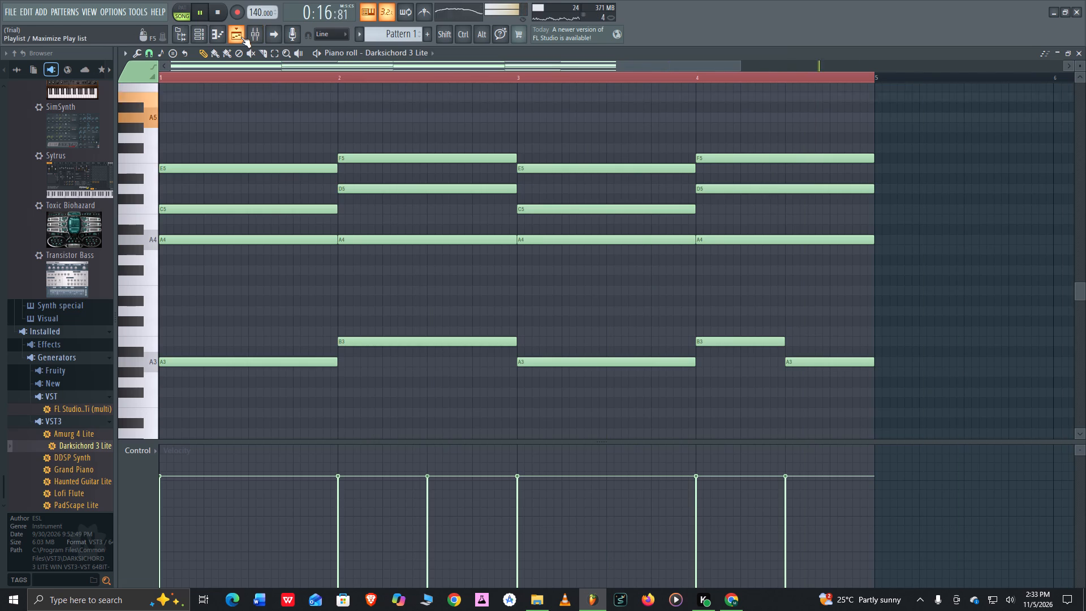
pyautogui.rightClick(563, 176)
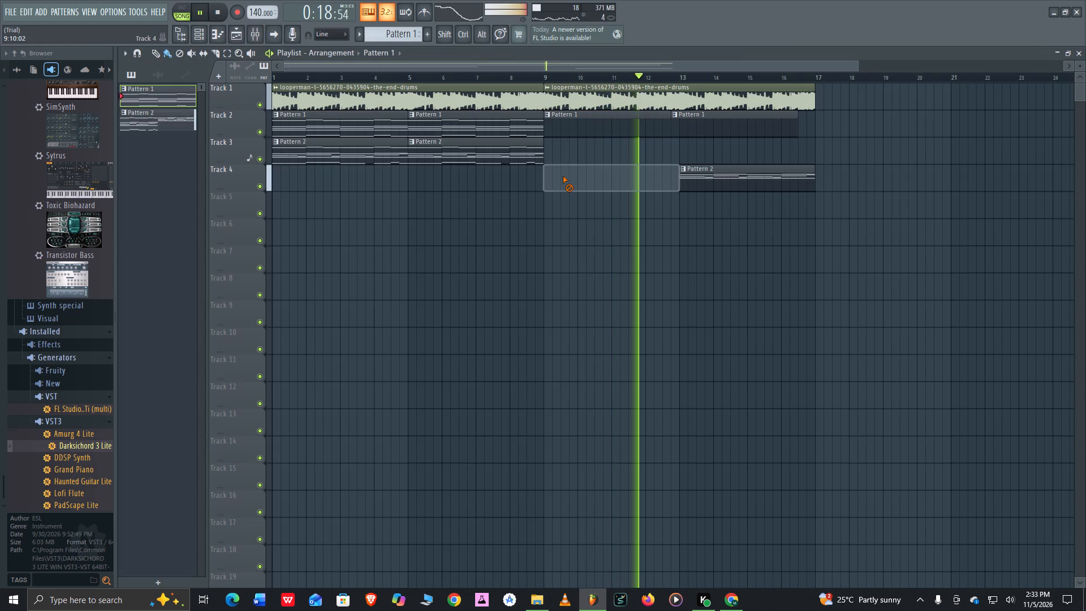
pyautogui.rightClick(707, 181)
# Move the two Pattern 2 clips on Track 3 so they start at bars 9 and 13.
pyautogui.moveTo(436, 156); pyautogui.dragTo(561, 163)
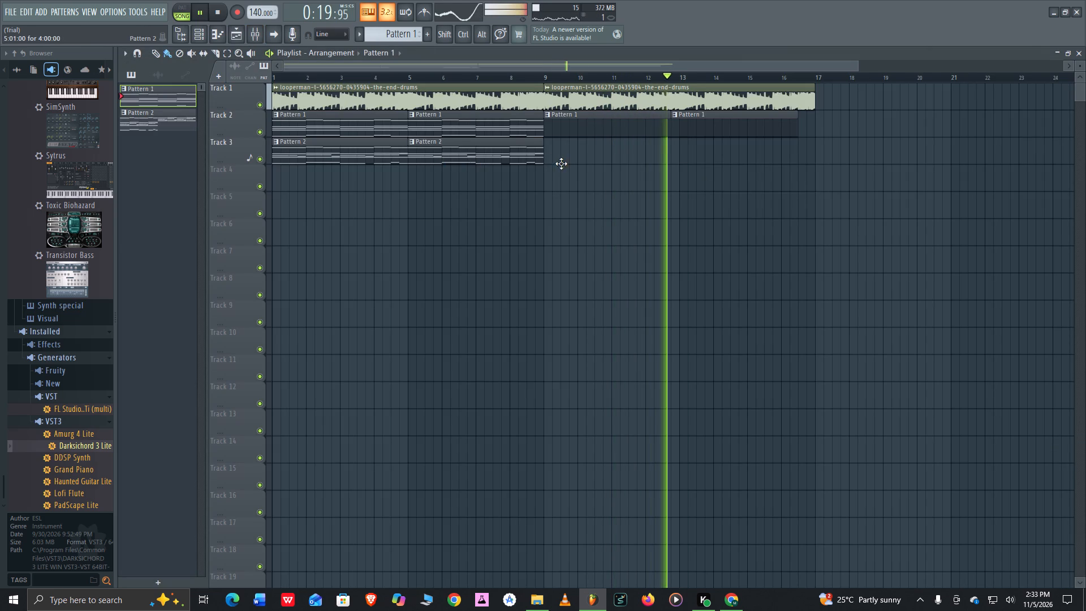
pyautogui.moveTo(561, 163); pyautogui.dragTo(569, 167)
pyautogui.moveTo(363, 153); pyautogui.dragTo(379, 156)
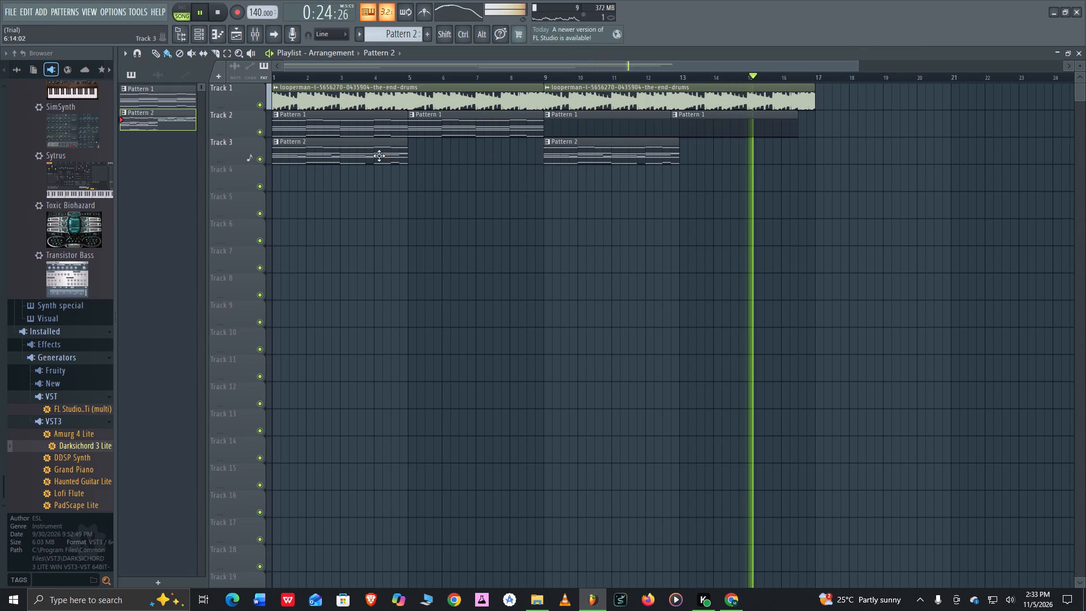
pyautogui.moveTo(379, 156); pyautogui.dragTo(772, 147)
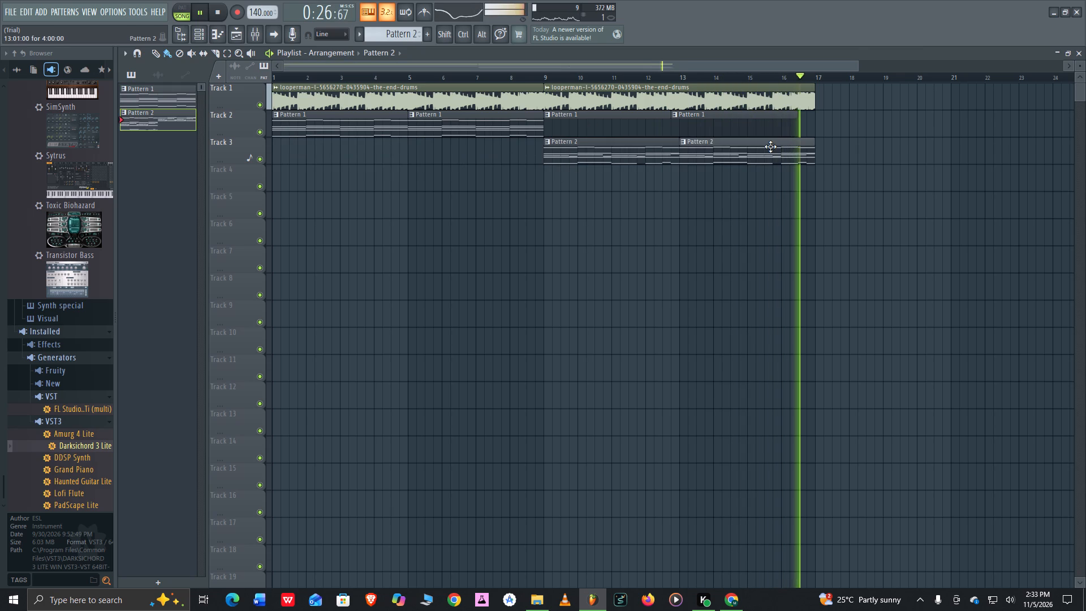
# Delete the two Pattern 1 clips on Track 2 that lie from bar 9 onward.
pyautogui.rightClick(729, 120)
pyautogui.rightClick(661, 115)
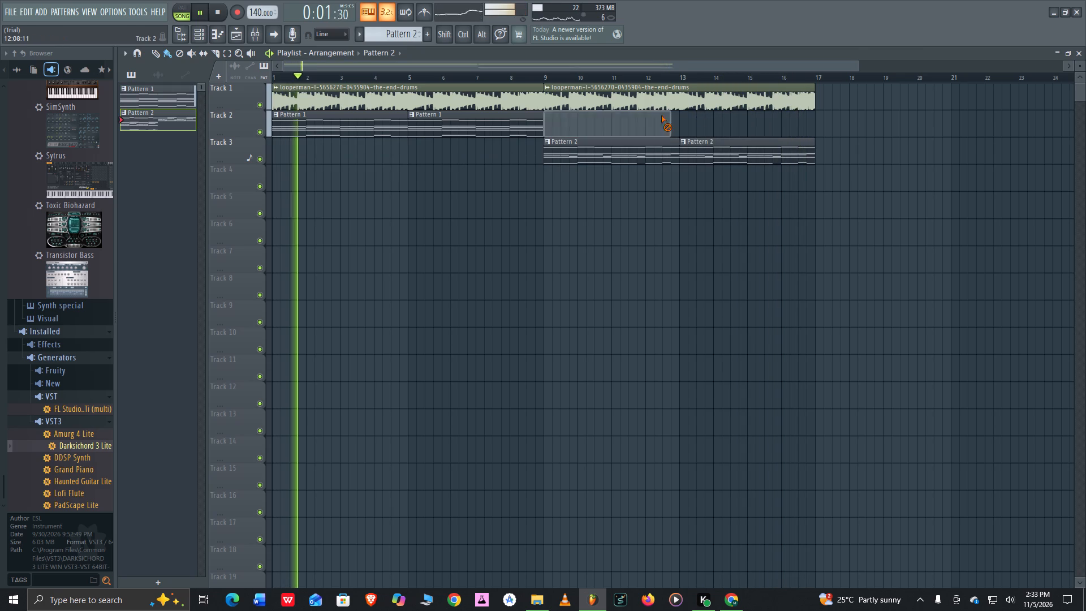
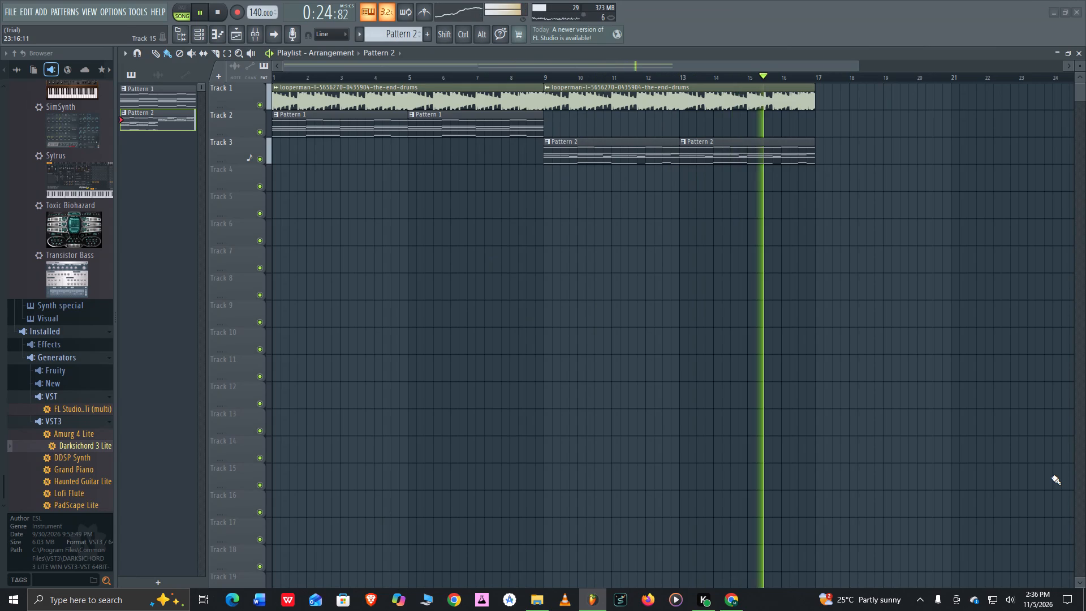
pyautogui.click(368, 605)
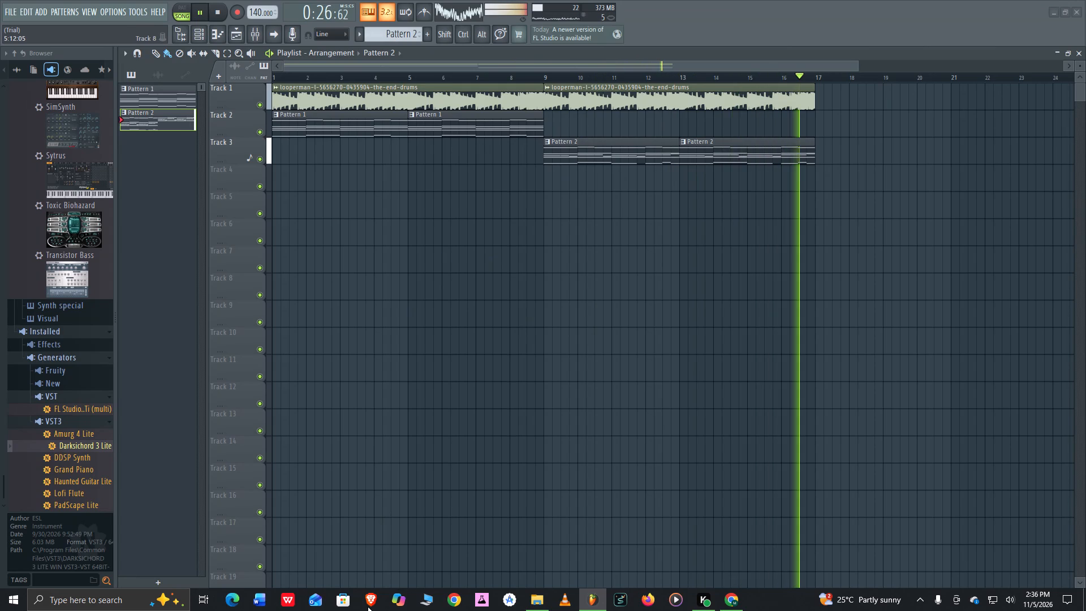